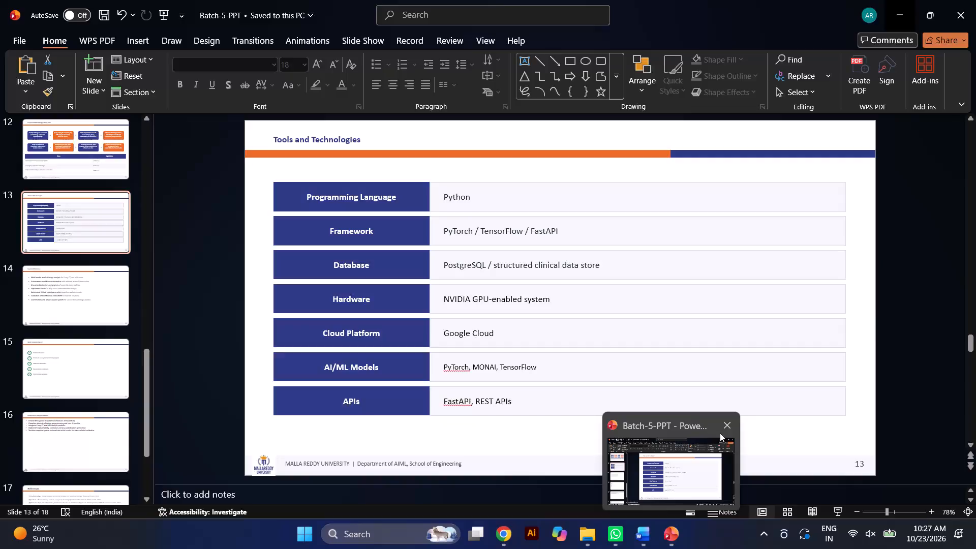
Close the Batch-5-PPT presentation without saving its changes.
click(732, 414)
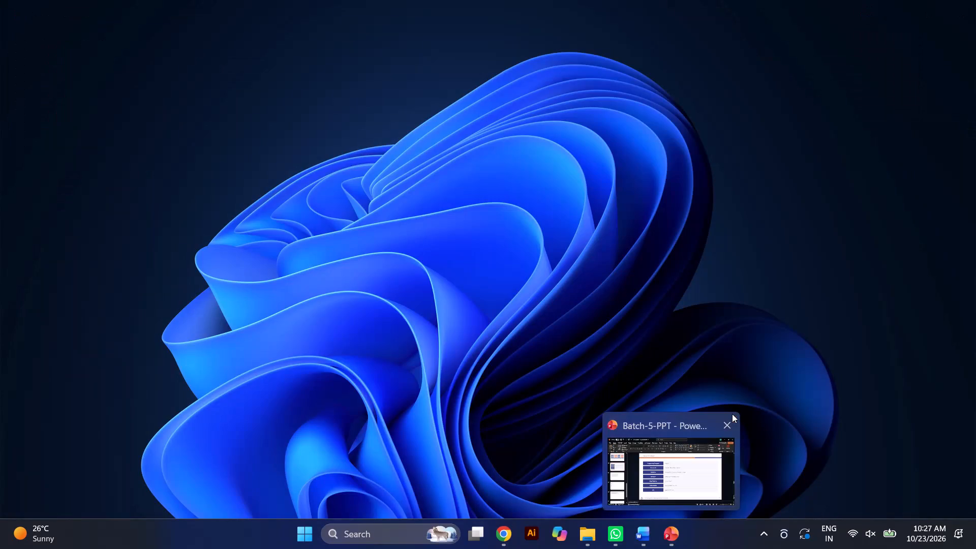
click(975, 0)
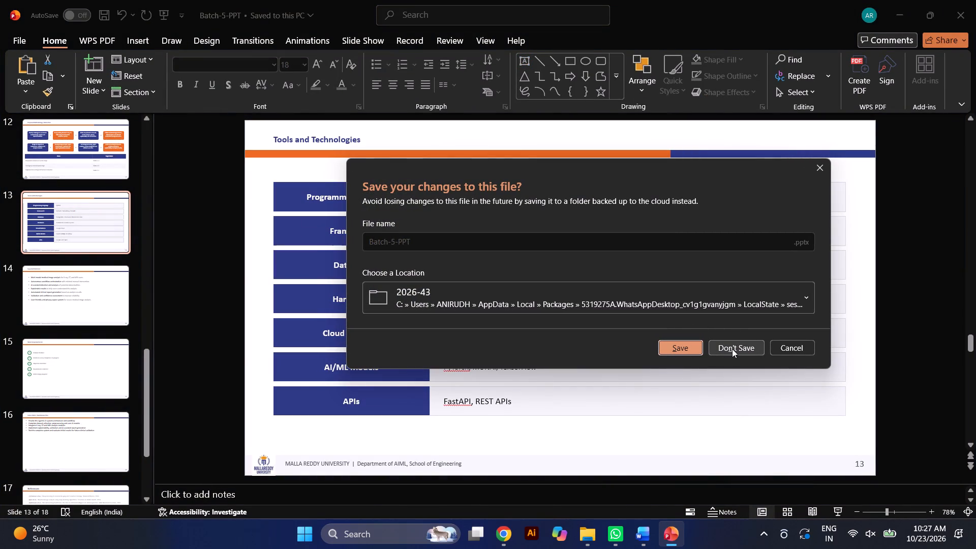
click(732, 349)
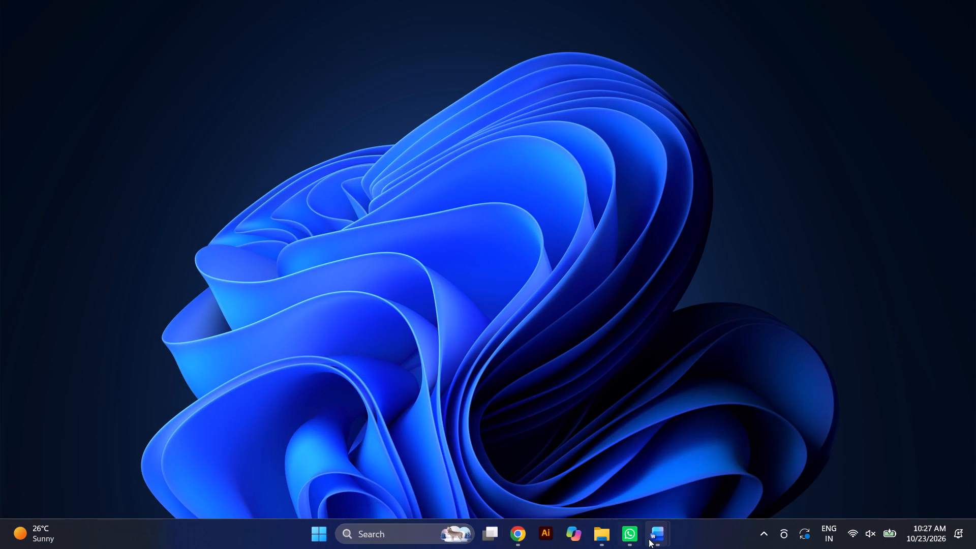
Close the Agentic_AI and PROJECT REPORT Word documents, discarding unsaved changes and leaving Batch-05-documentation open.
click(654, 539)
click(787, 423)
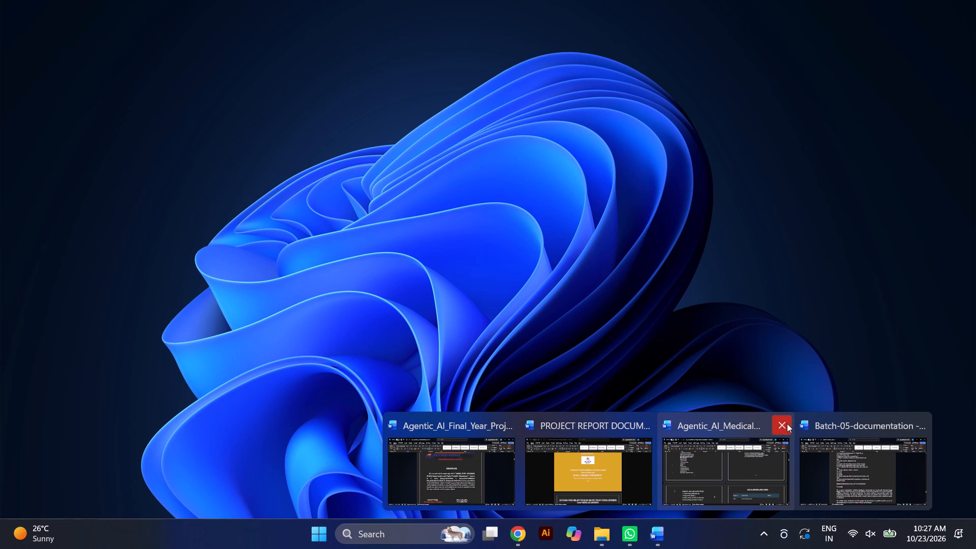
click(716, 424)
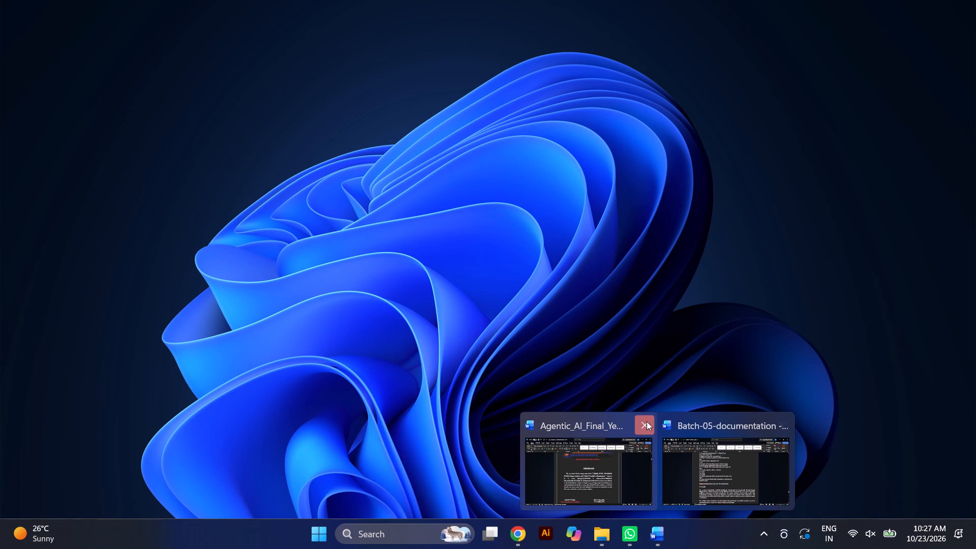
click(646, 422)
click(646, 422)
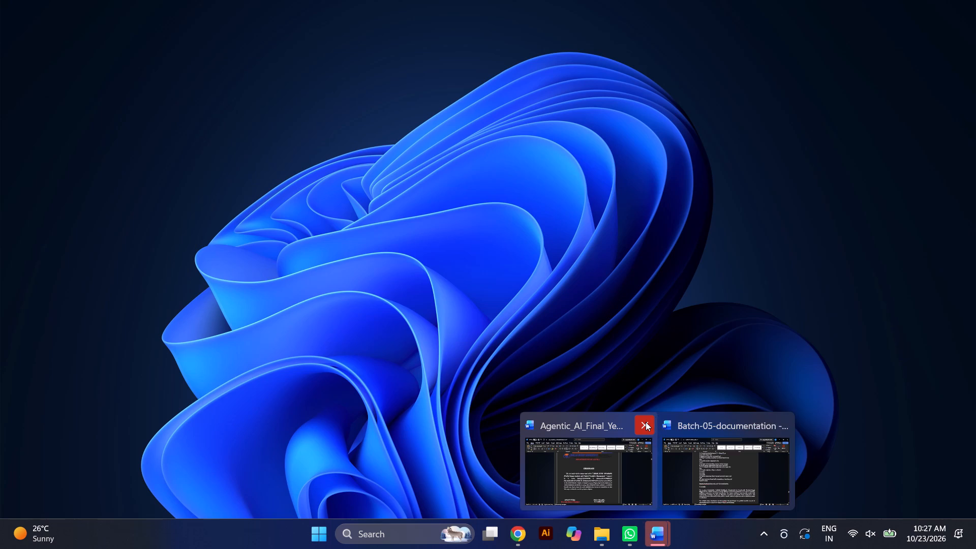
click(609, 491)
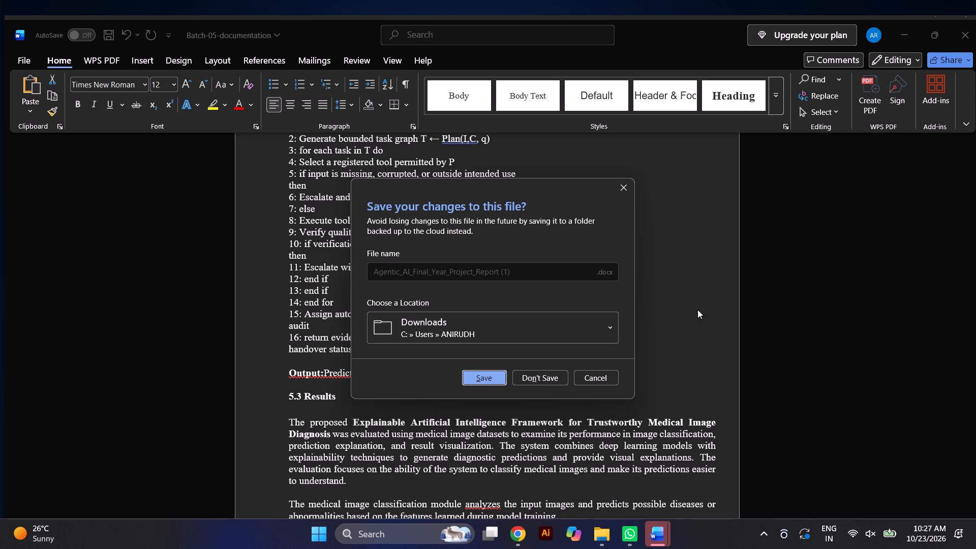
click(553, 373)
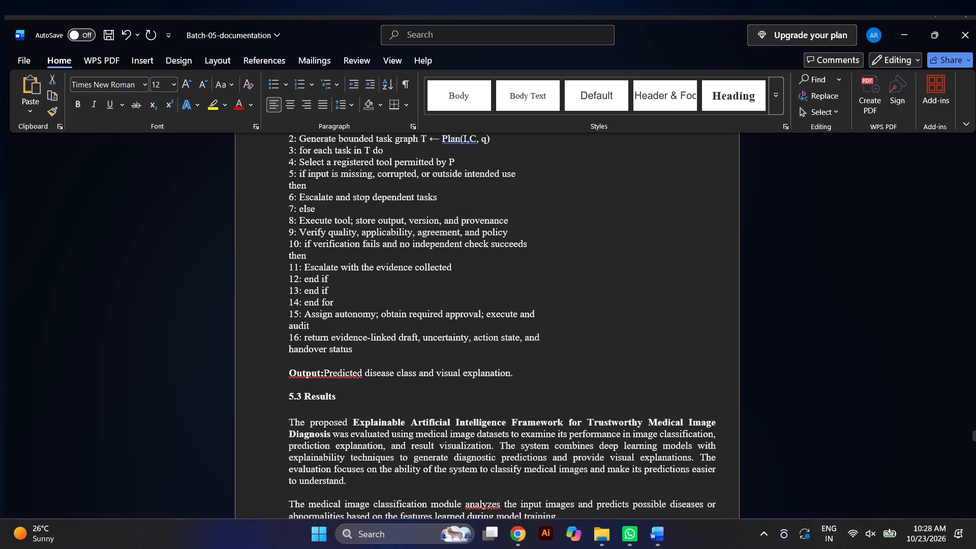
Launch Adobe Photoshop 2026 and open the recent MM- ANNOUNCEMENT PSD, discarding its embedded color profile.
click(355, 536)
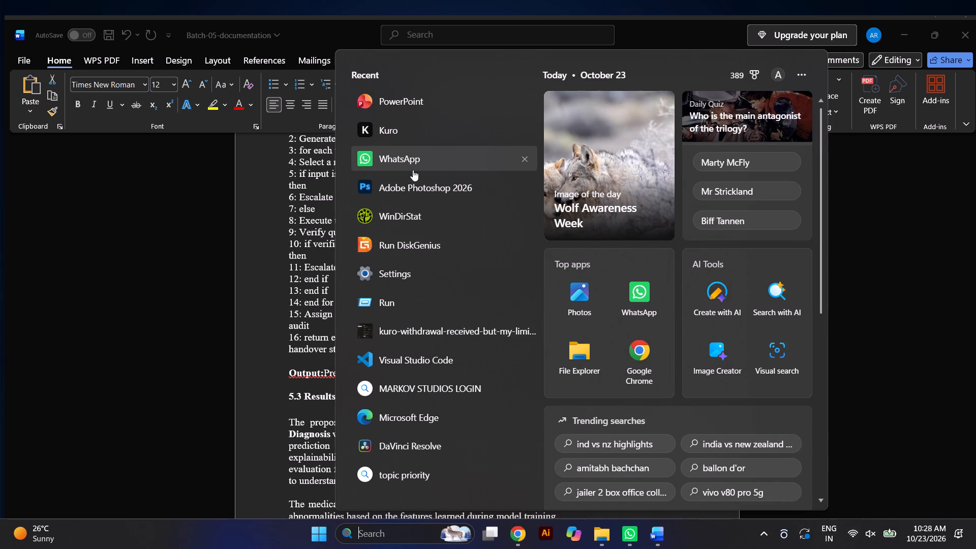
double_click(417, 182)
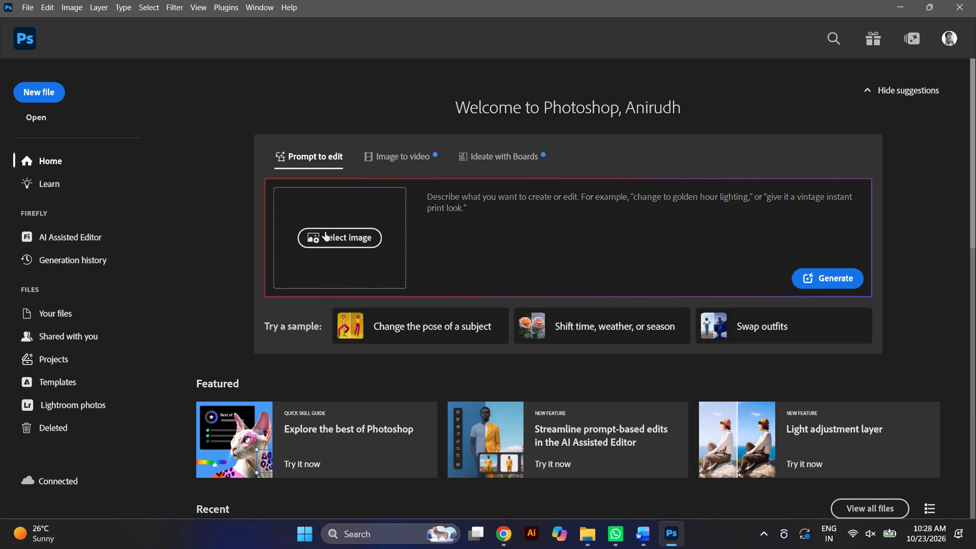
scroll(321, 297, down, 4)
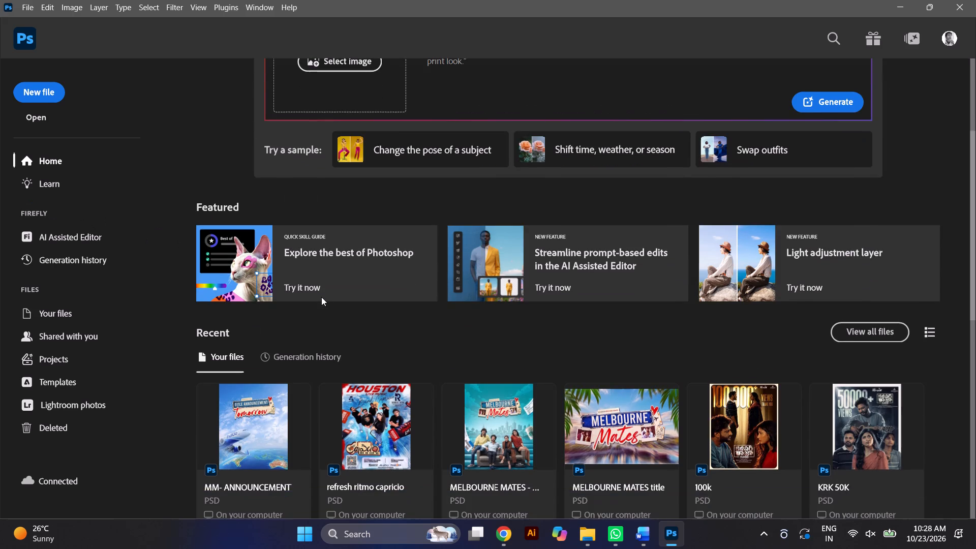
click(247, 420)
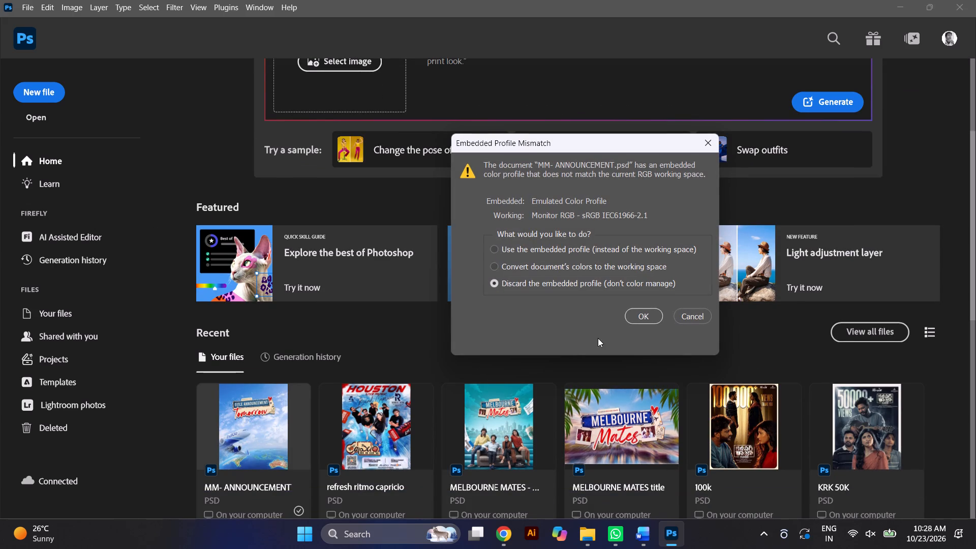
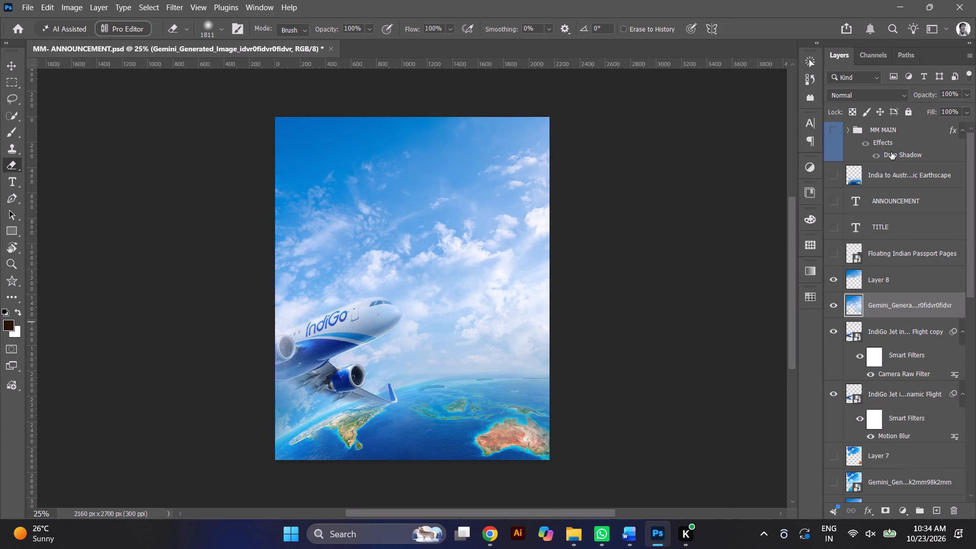
click(888, 131)
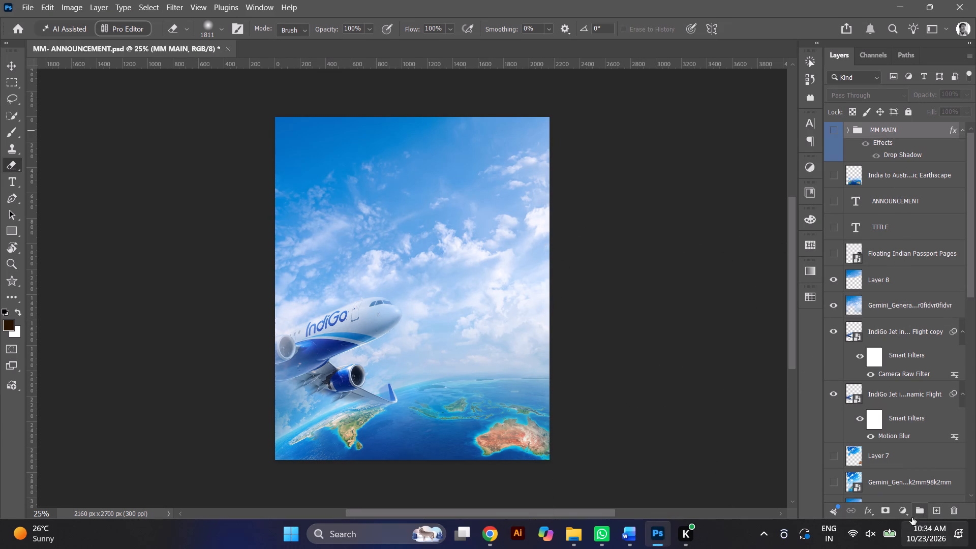
click(903, 506)
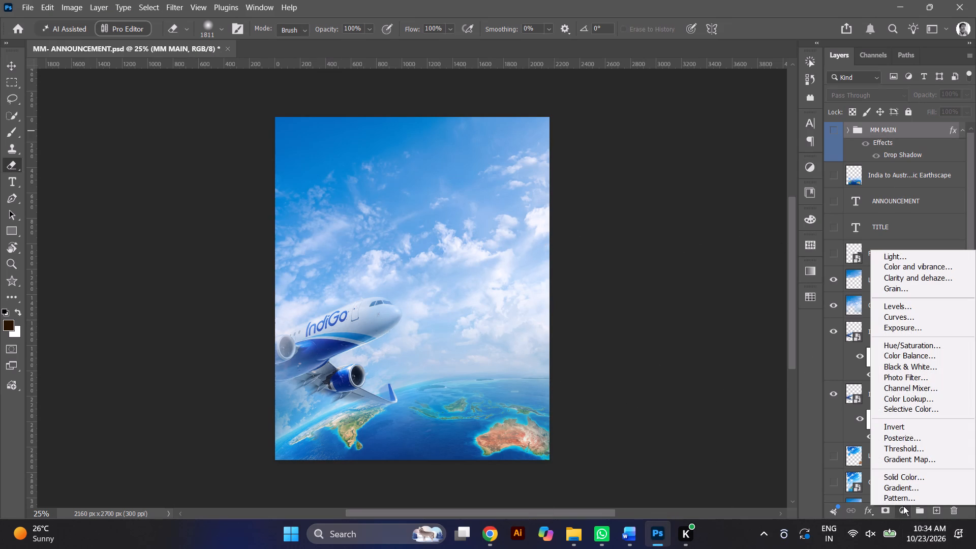
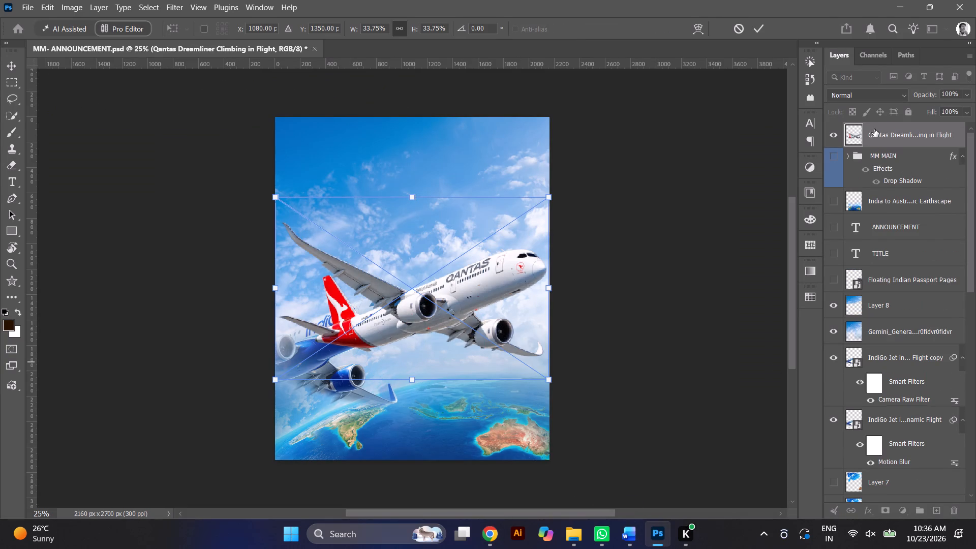
Move the Qantas plane layer directly beneath the Gemini sky layer and hide the IndiGo Jet Flight copy layer.
drag(874, 129, 876, 353)
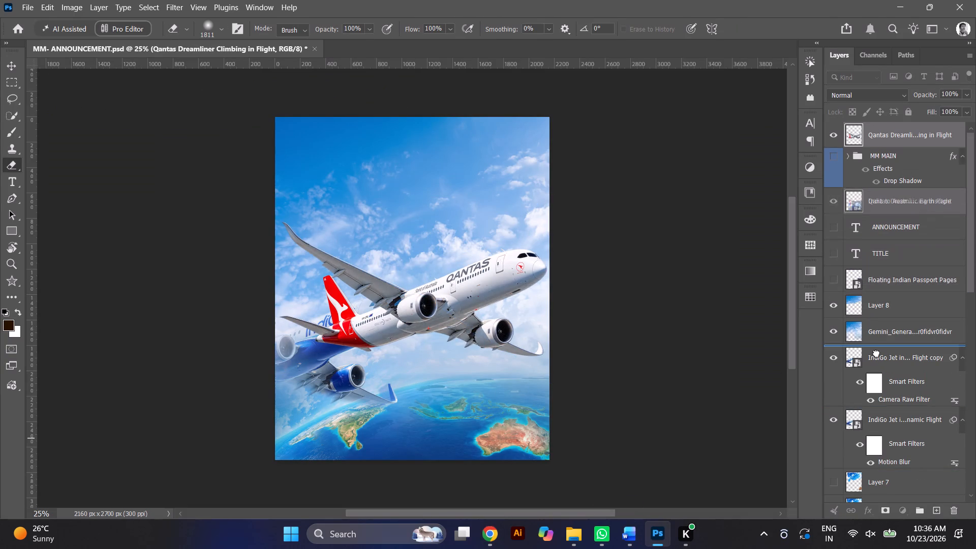
drag(876, 353, 876, 353)
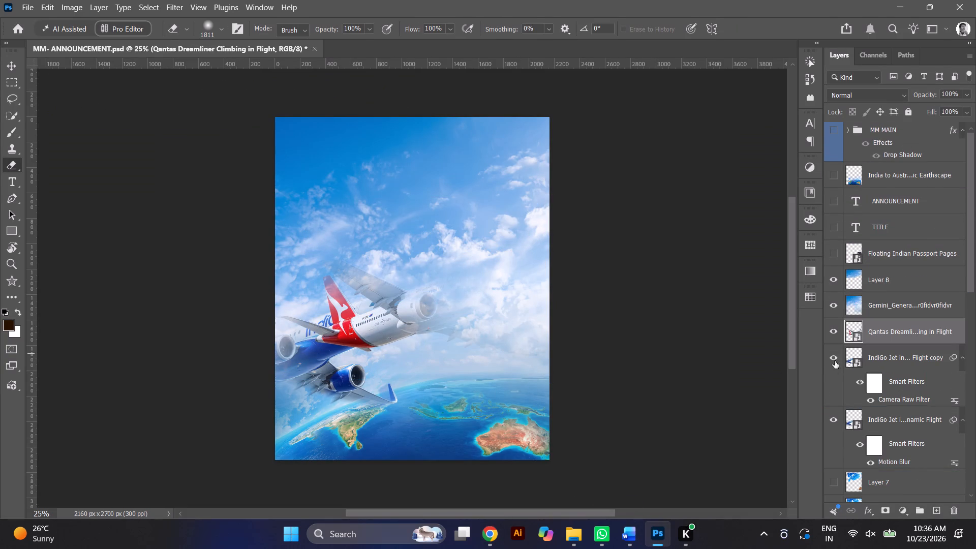
click(828, 357)
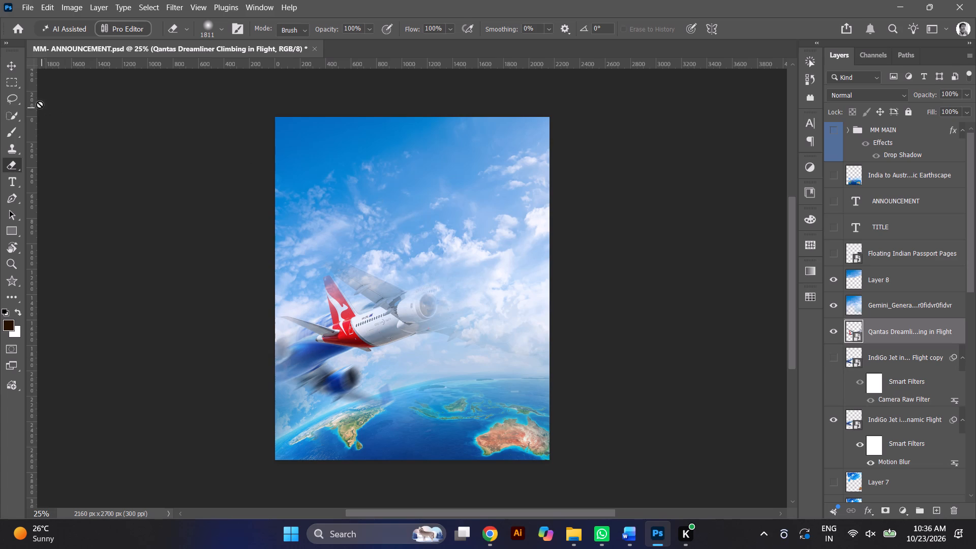
Position the Qantas plane over the IndiGo plane at the poster's lower-left edge and hide the motion-blurred IndiGo layer.
click(14, 66)
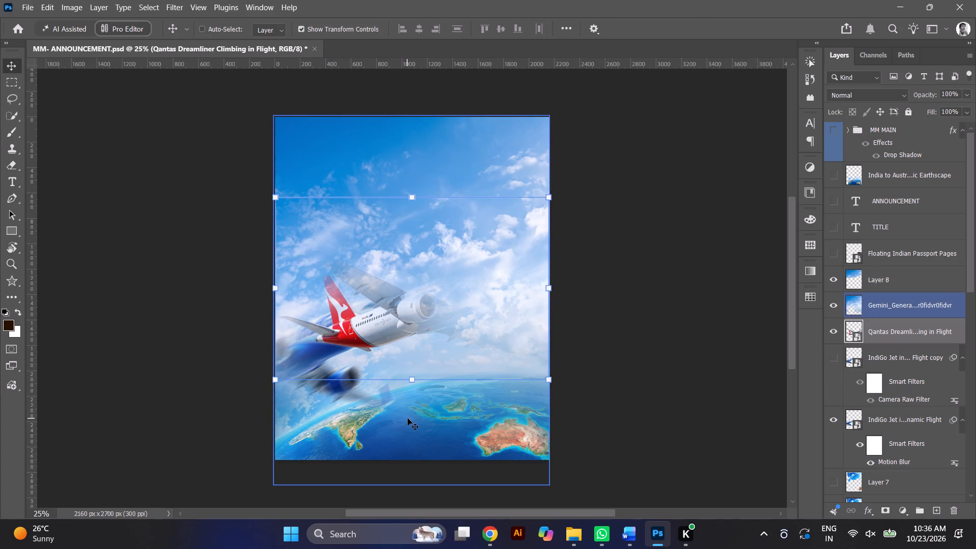
drag(396, 334, 279, 379)
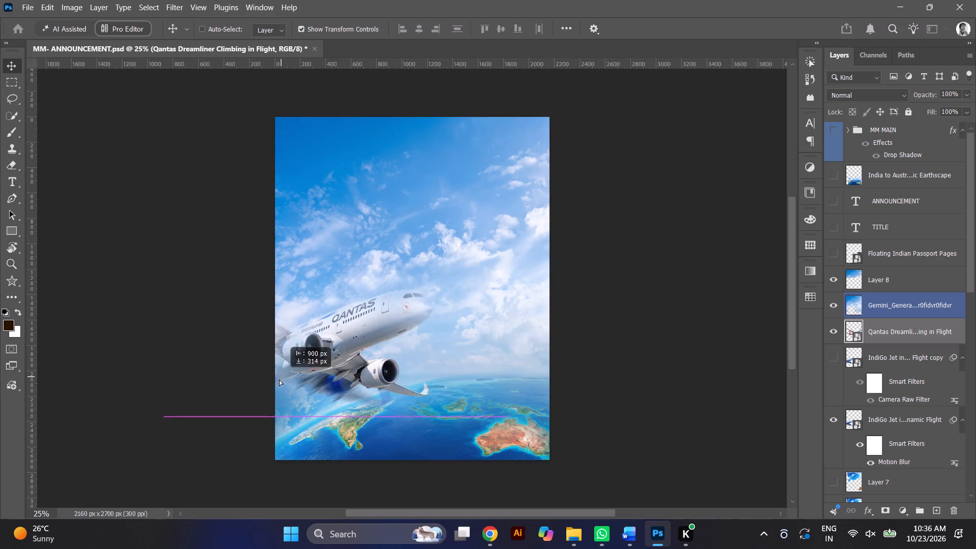
drag(279, 379, 251, 379)
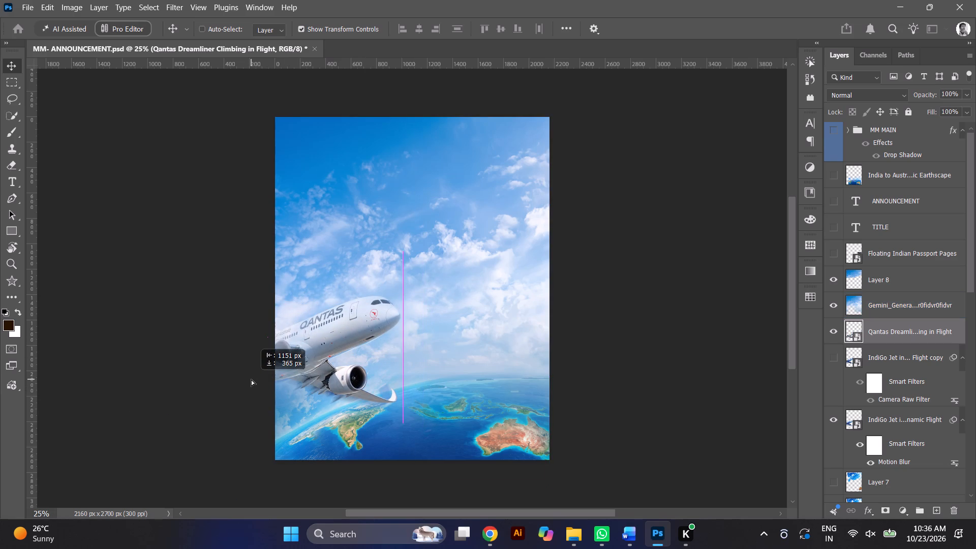
drag(251, 379, 252, 379)
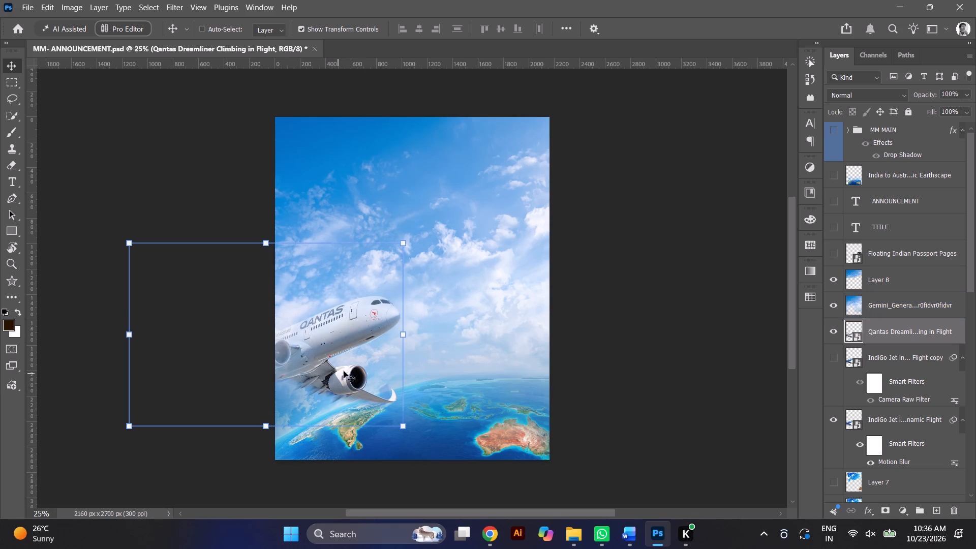
drag(350, 368, 362, 364)
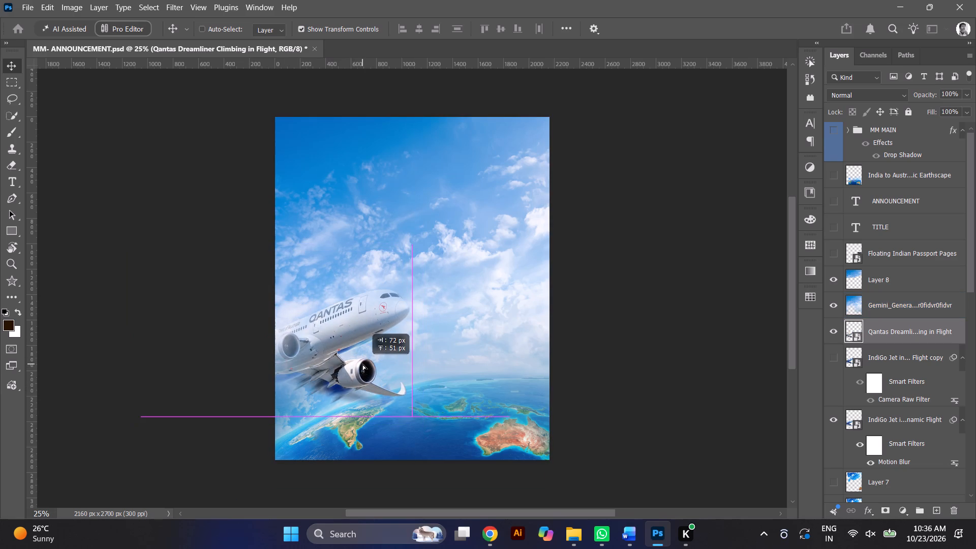
drag(362, 364, 359, 368)
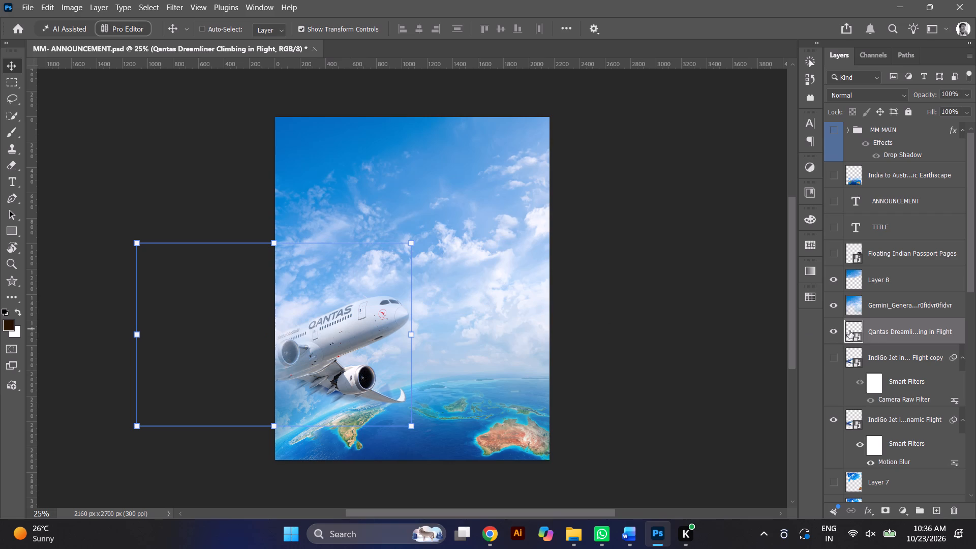
click(833, 417)
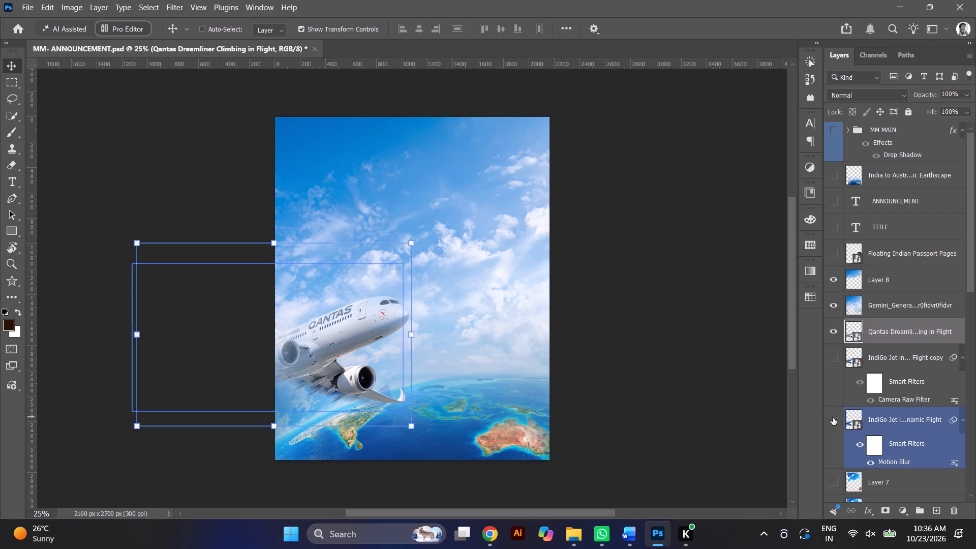
drag(373, 363, 373, 358)
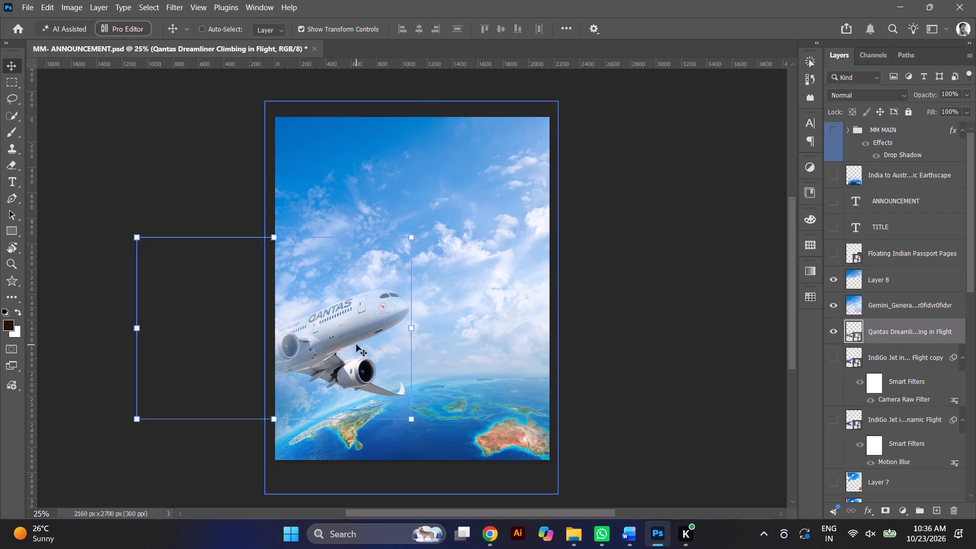
Raise the Qantas plane layer above Layer 8 and duplicate it, aligning the copy over the original plane.
drag(916, 331, 905, 272)
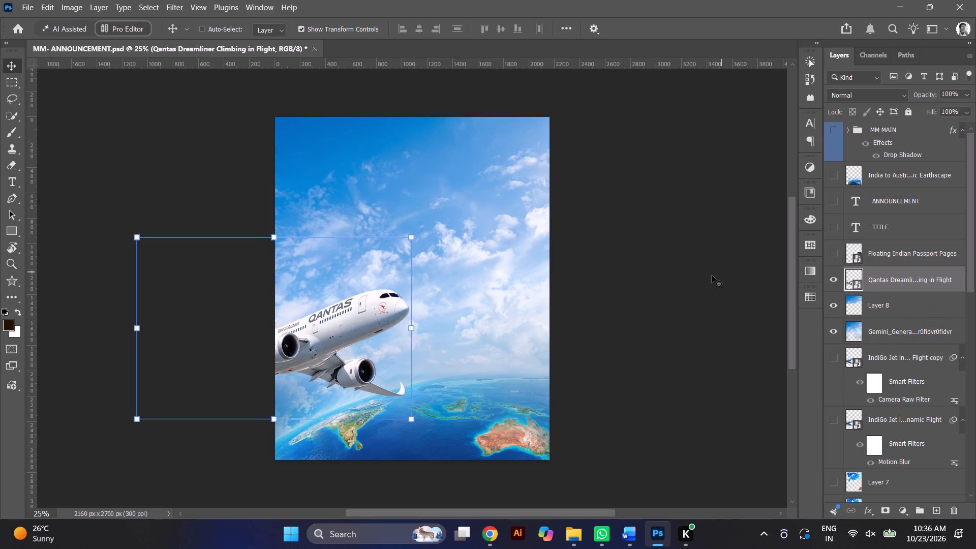
alt+click(368, 319)
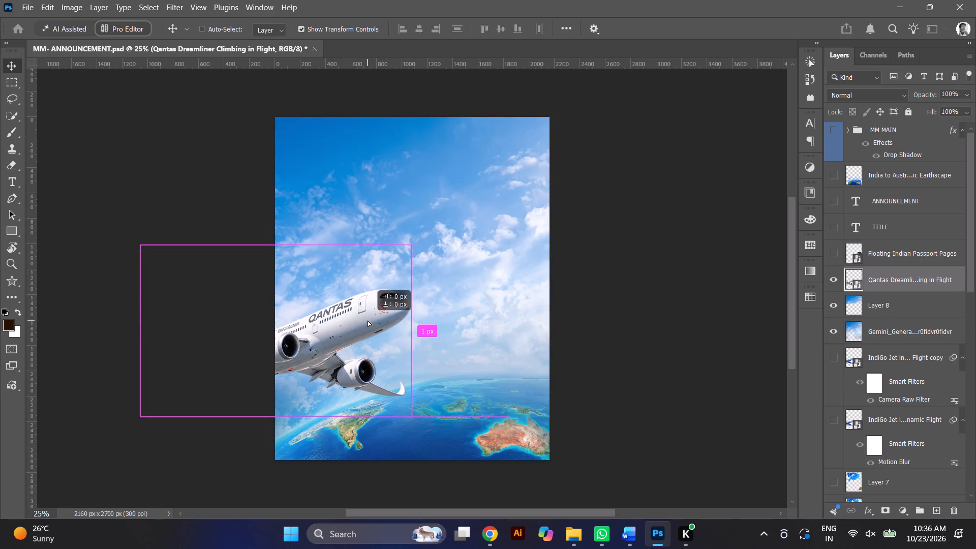
alt+drag(368, 320, 372, 330)
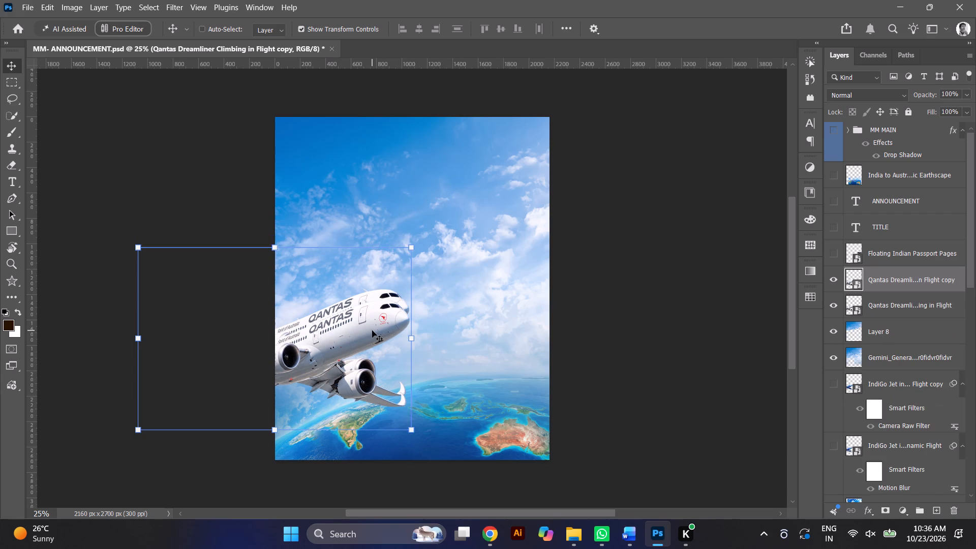
drag(329, 318, 329, 312)
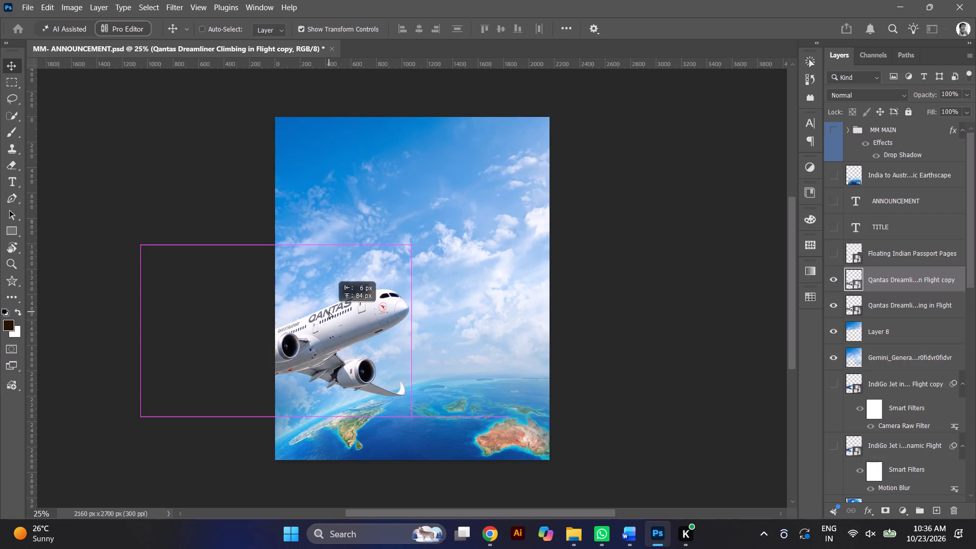
drag(329, 312, 330, 312)
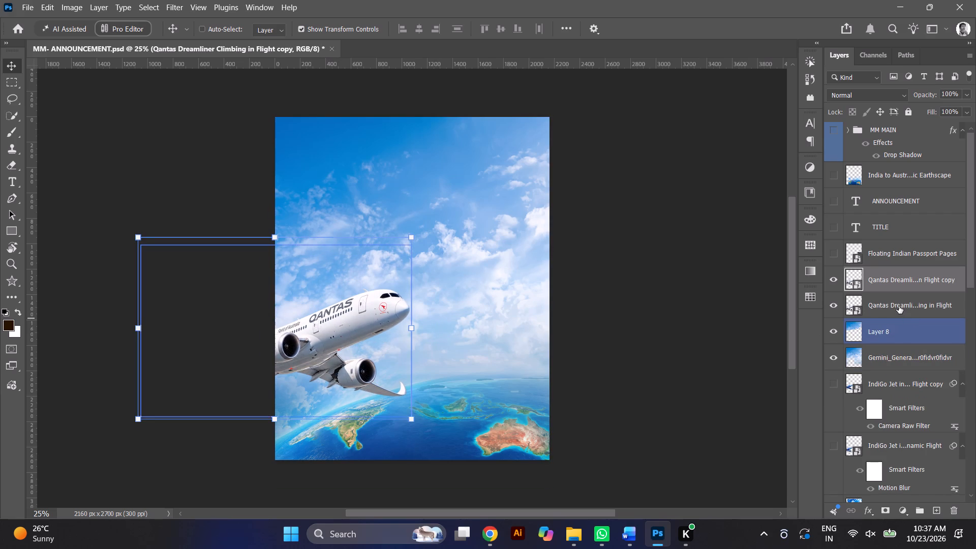
Apply a Motion Blur at 31° with a distance of 134 pixels to the original Qantas layer beneath the copy.
click(897, 304)
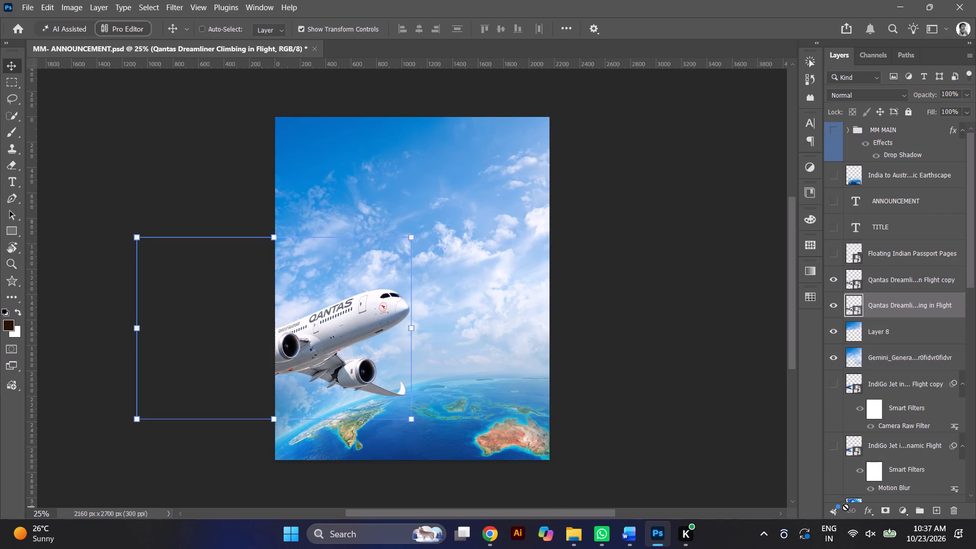
click(172, 7)
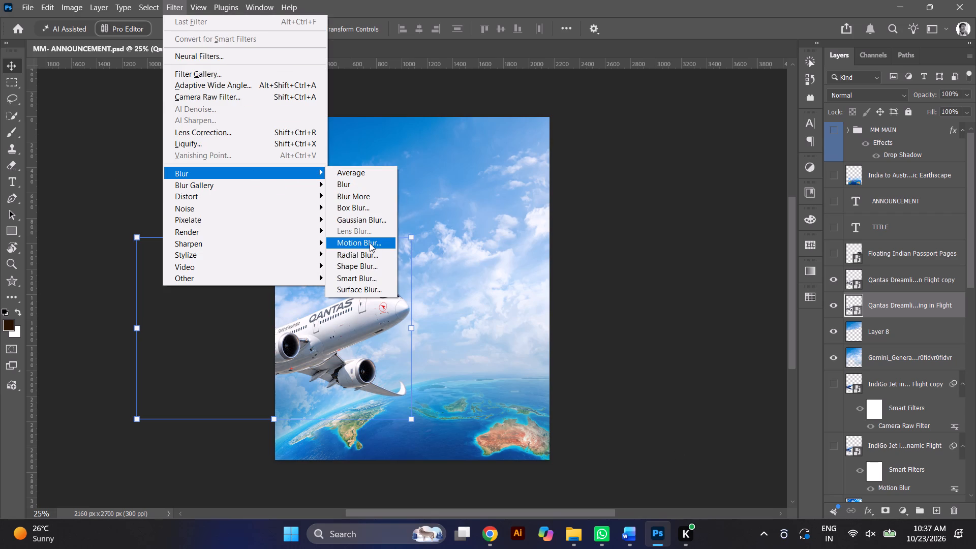
click(370, 243)
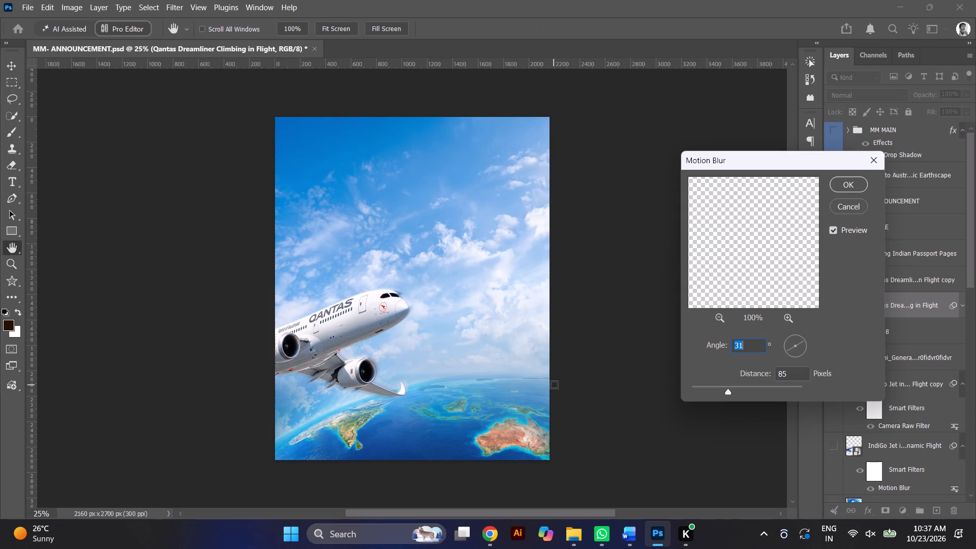
click(733, 389)
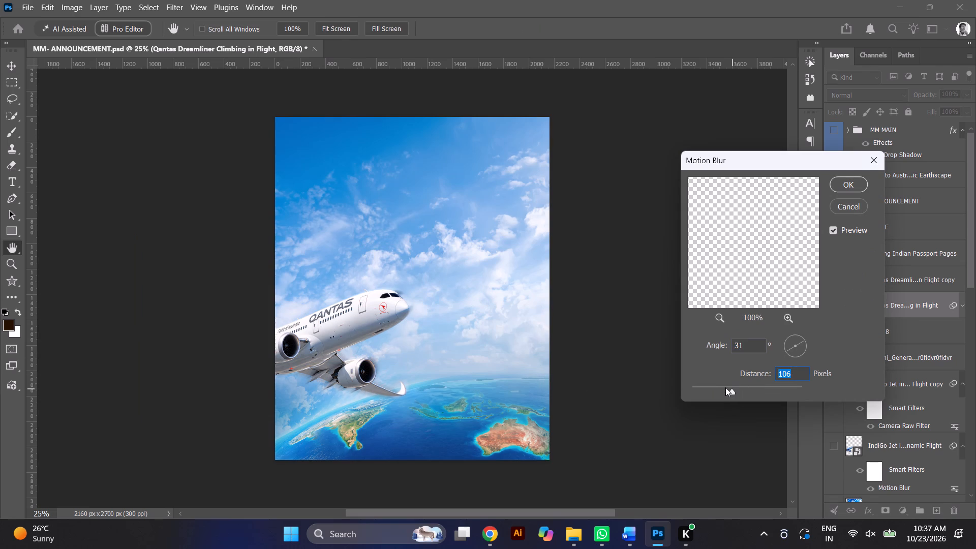
click(725, 387)
click(737, 388)
click(849, 189)
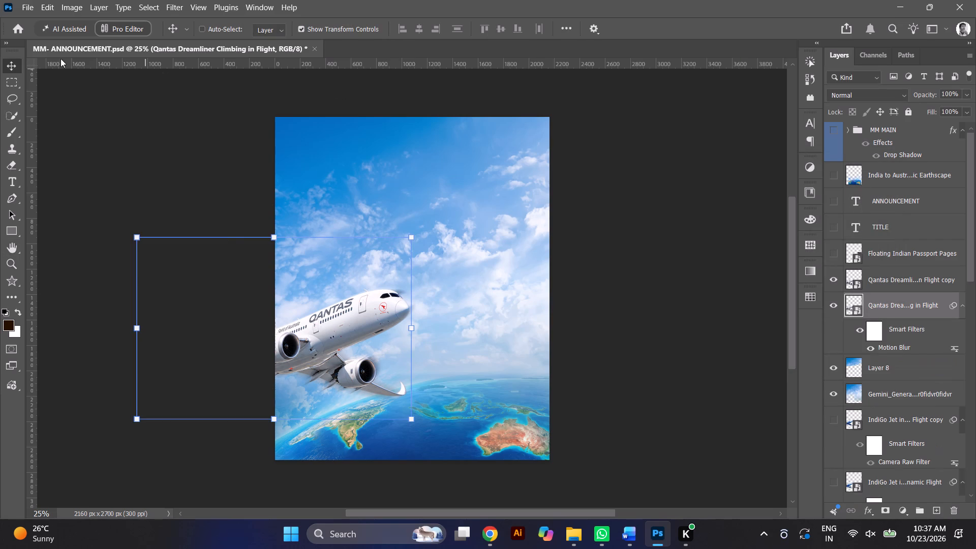
Nudge the motion-blurred Qantas plane layer slightly down and to the left beneath its sharp copy.
click(243, 313)
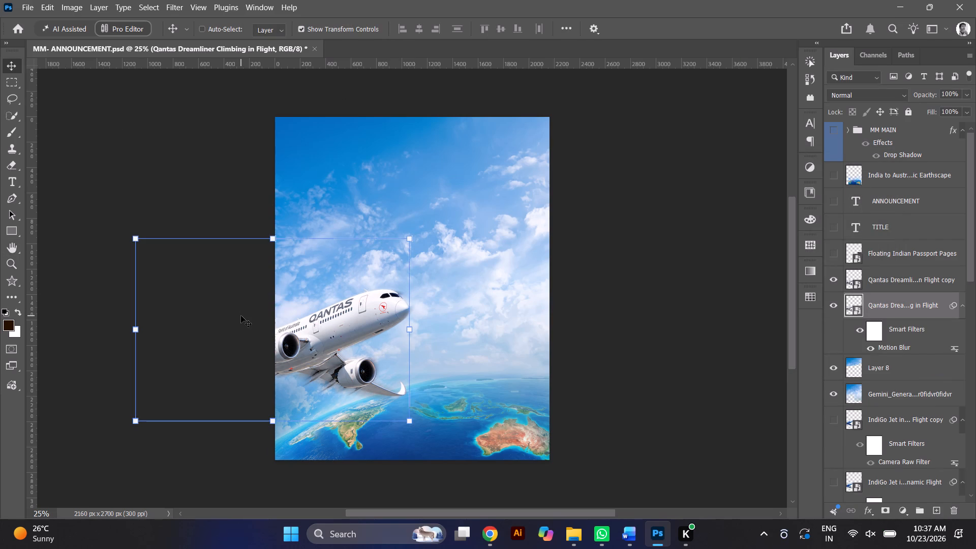
Lower the computer's display brightness to a little under half in the Windows quick settings, and return to the poster.
click(879, 538)
click(858, 532)
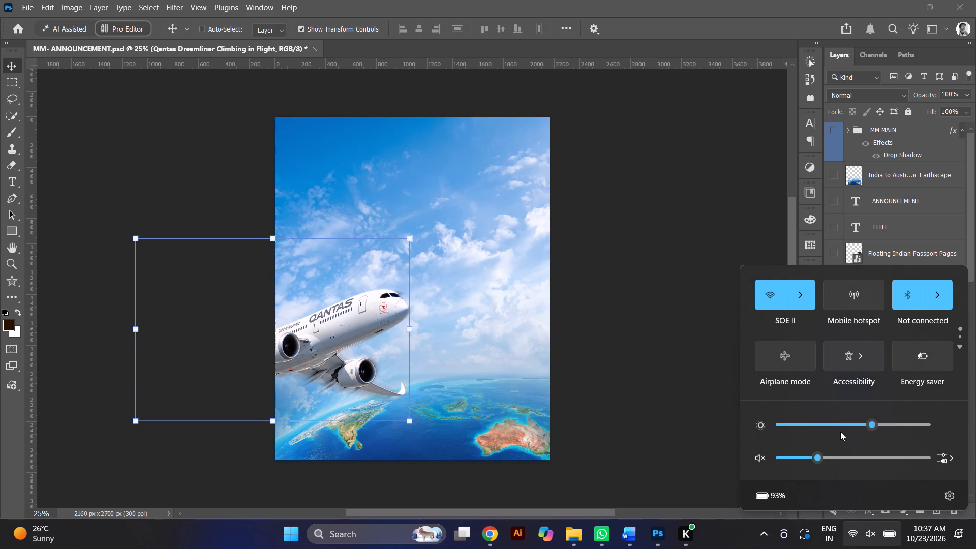
click(828, 432)
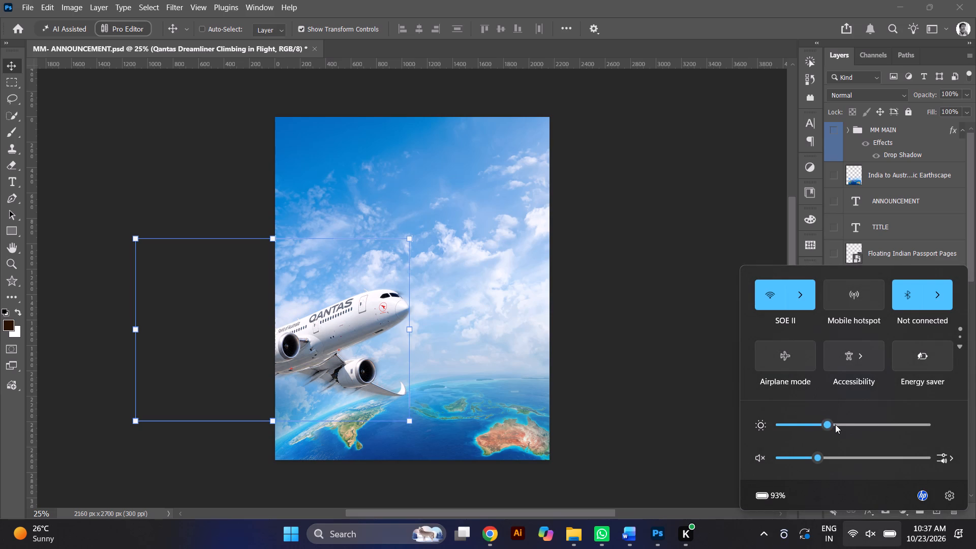
click(836, 424)
click(644, 386)
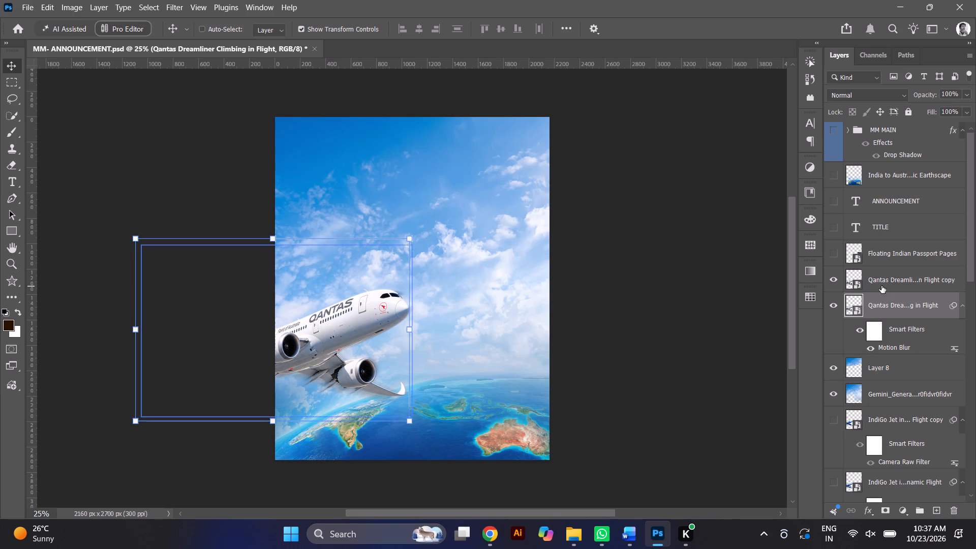
Move the Qantas plane layer and its copy together directly beneath the Gemini sky layer.
ctrl+click(882, 286)
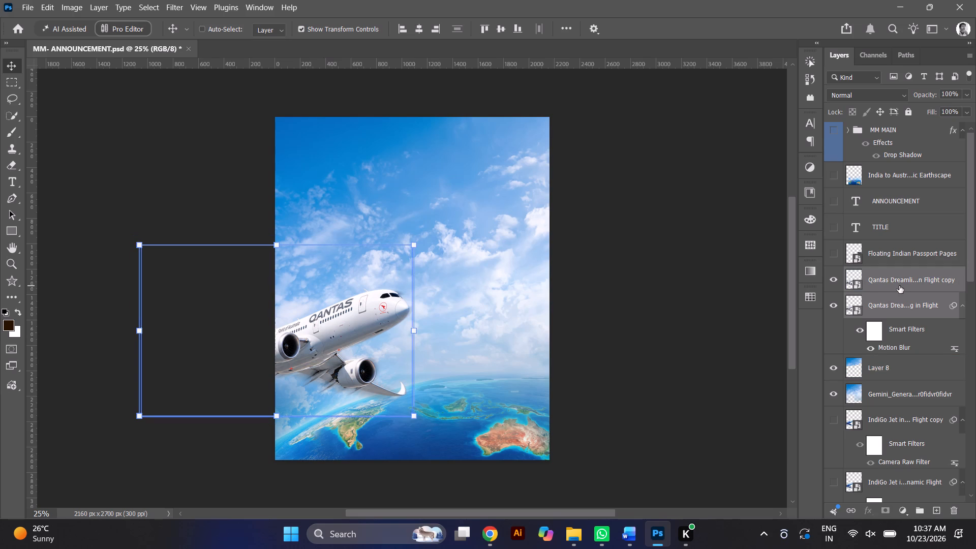
drag(899, 286, 914, 408)
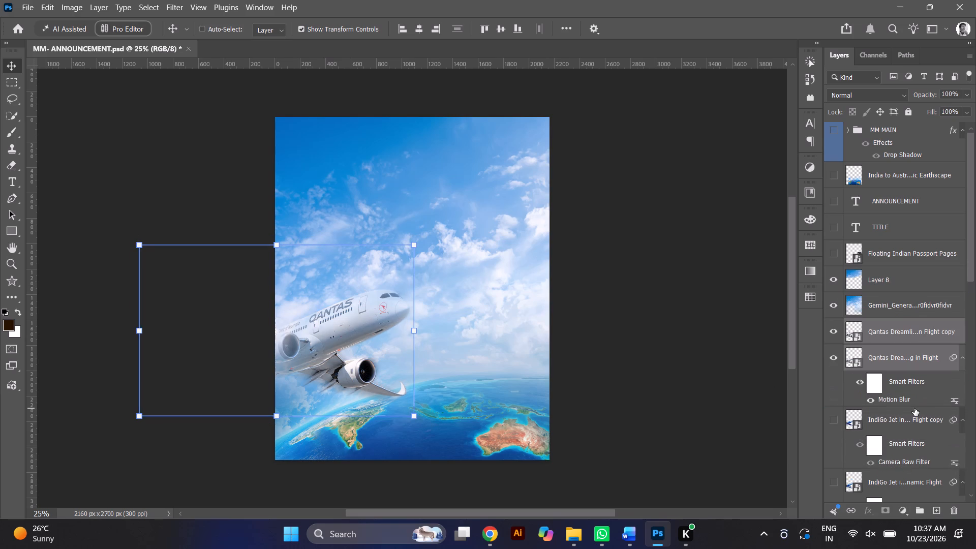
Shift both Qantas plane layers together about 110 px right and 50 px down on the poster.
drag(377, 331, 388, 330)
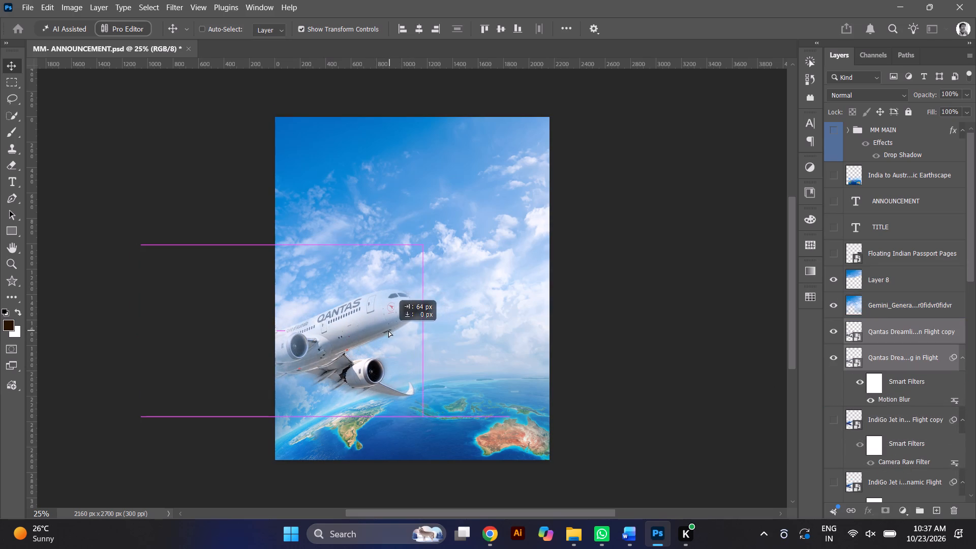
drag(388, 330, 388, 330)
drag(388, 330, 394, 337)
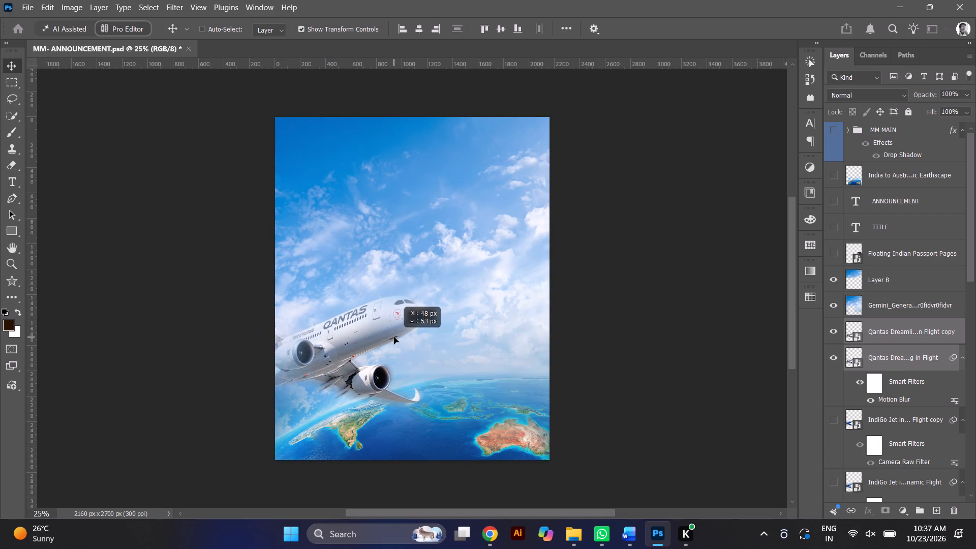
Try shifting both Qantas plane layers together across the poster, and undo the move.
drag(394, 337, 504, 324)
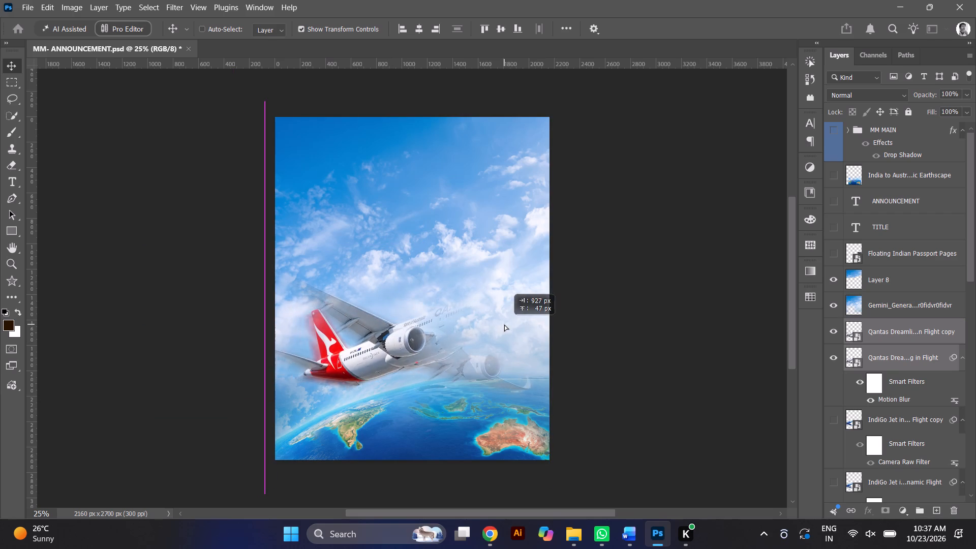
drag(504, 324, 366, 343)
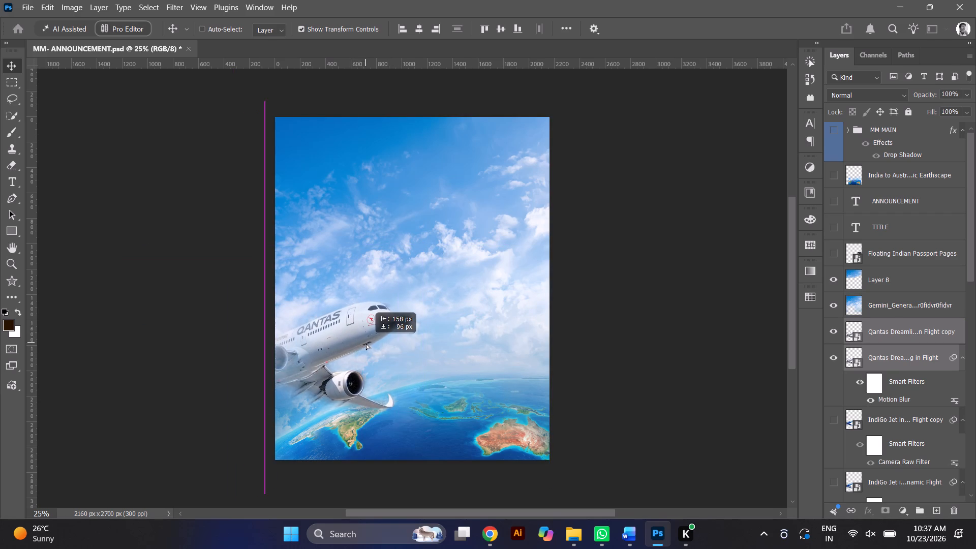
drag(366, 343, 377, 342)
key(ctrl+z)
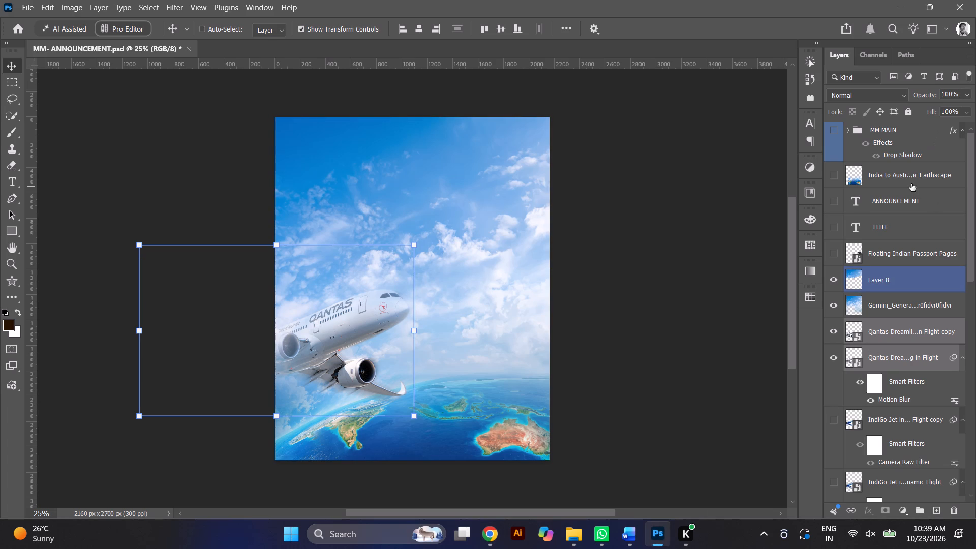
click(908, 188)
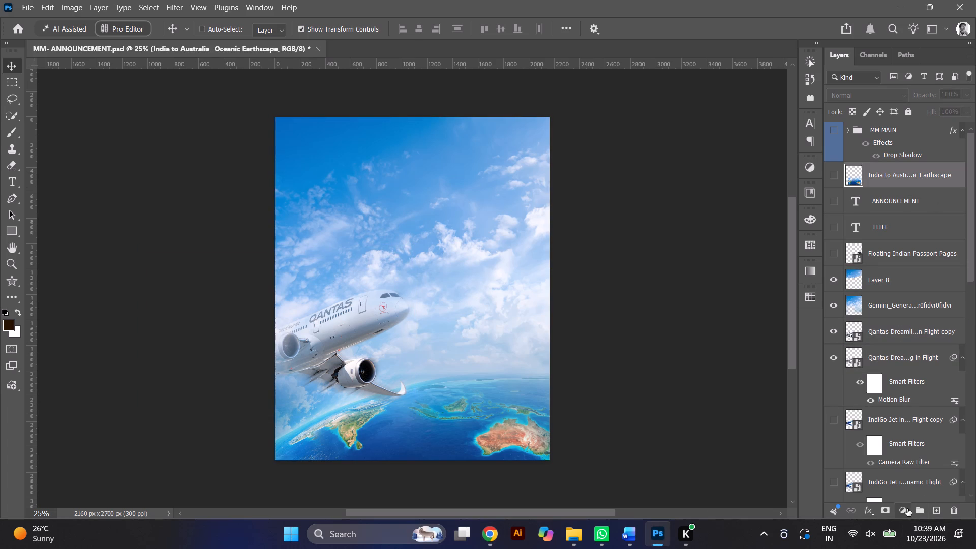
click(907, 509)
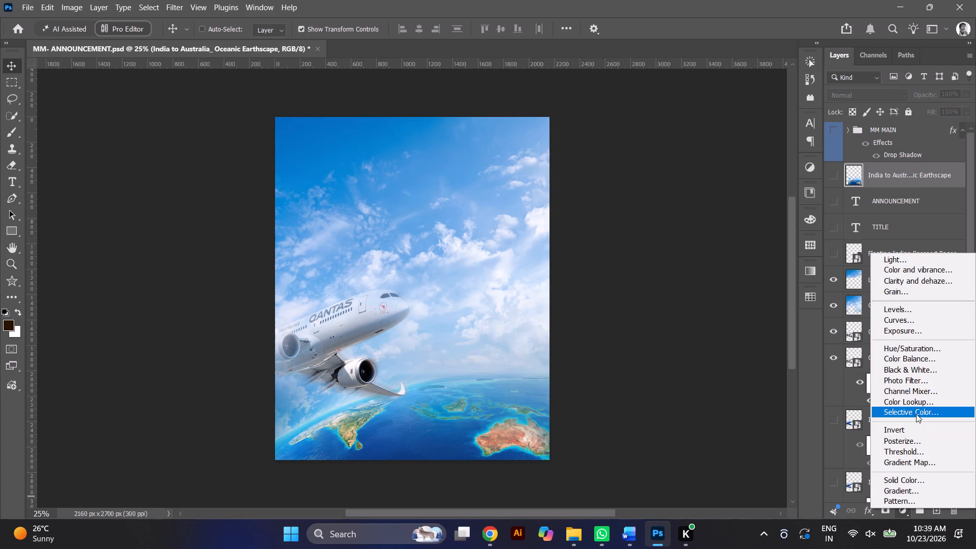
click(911, 401)
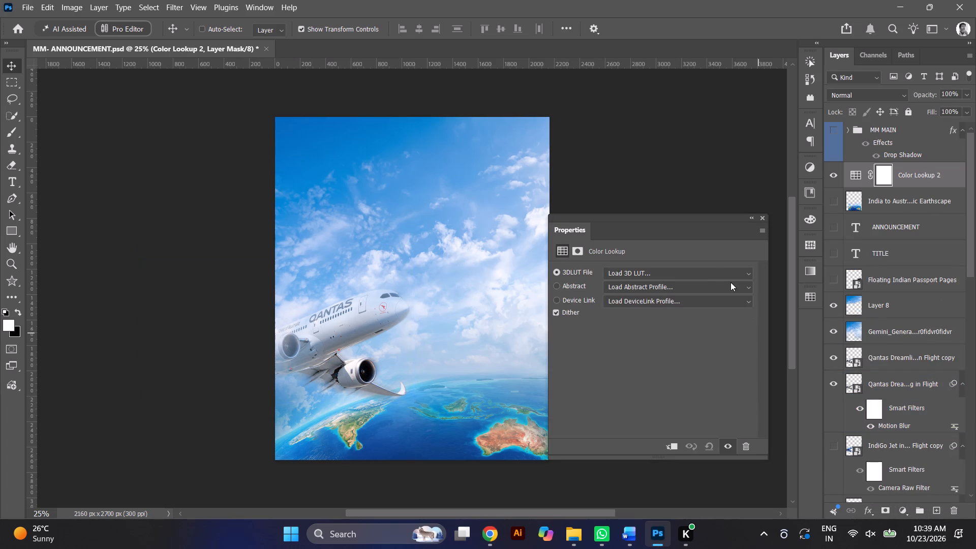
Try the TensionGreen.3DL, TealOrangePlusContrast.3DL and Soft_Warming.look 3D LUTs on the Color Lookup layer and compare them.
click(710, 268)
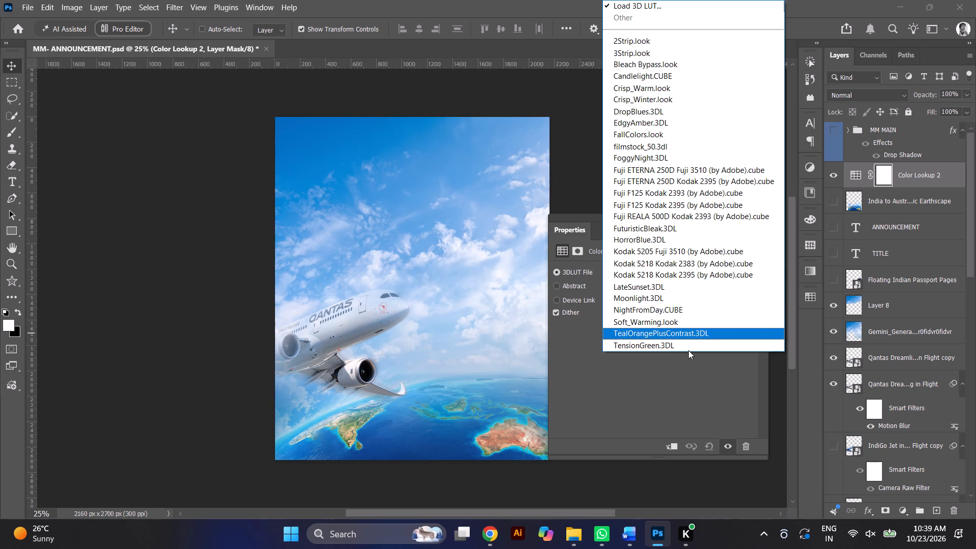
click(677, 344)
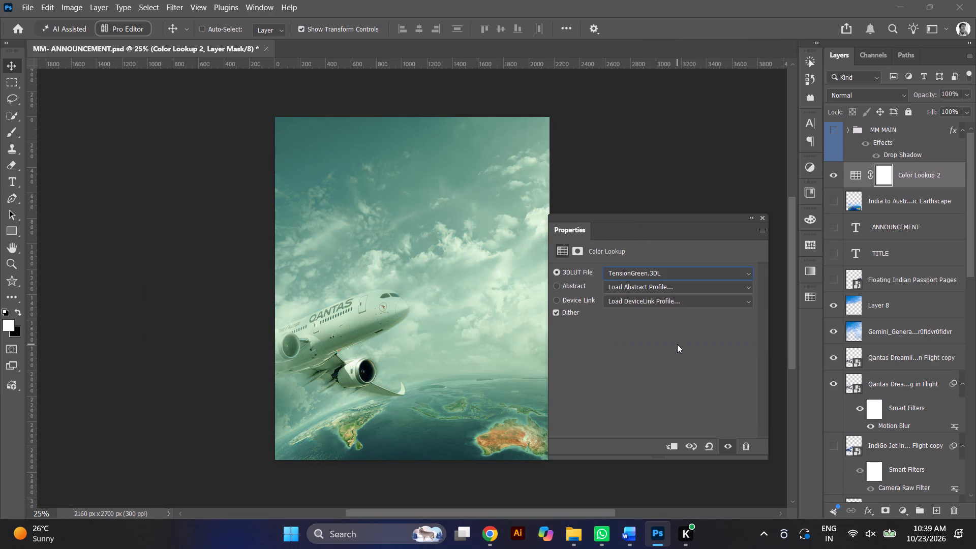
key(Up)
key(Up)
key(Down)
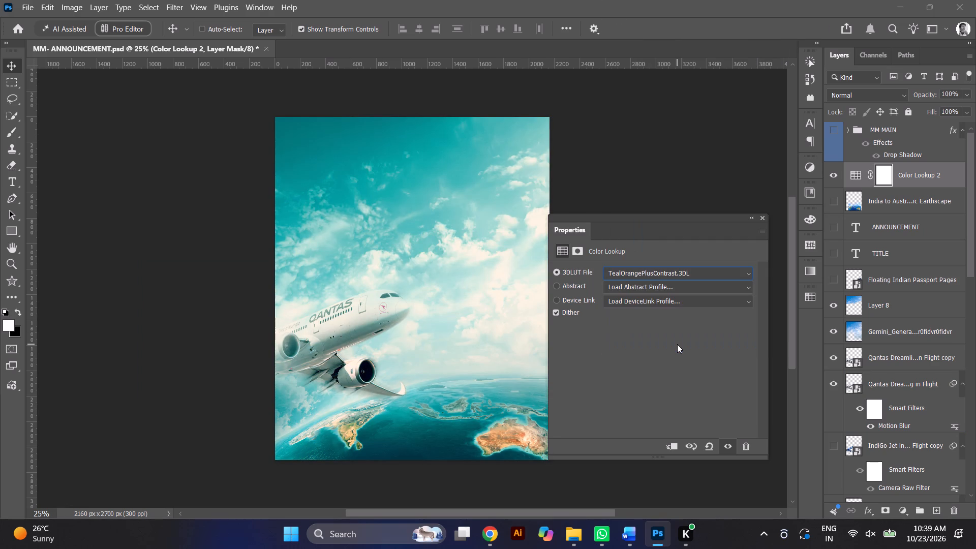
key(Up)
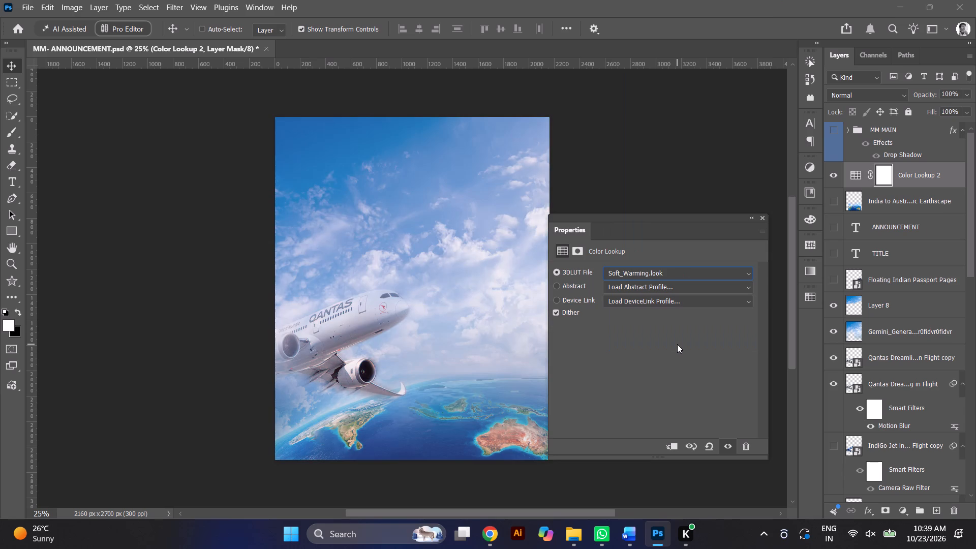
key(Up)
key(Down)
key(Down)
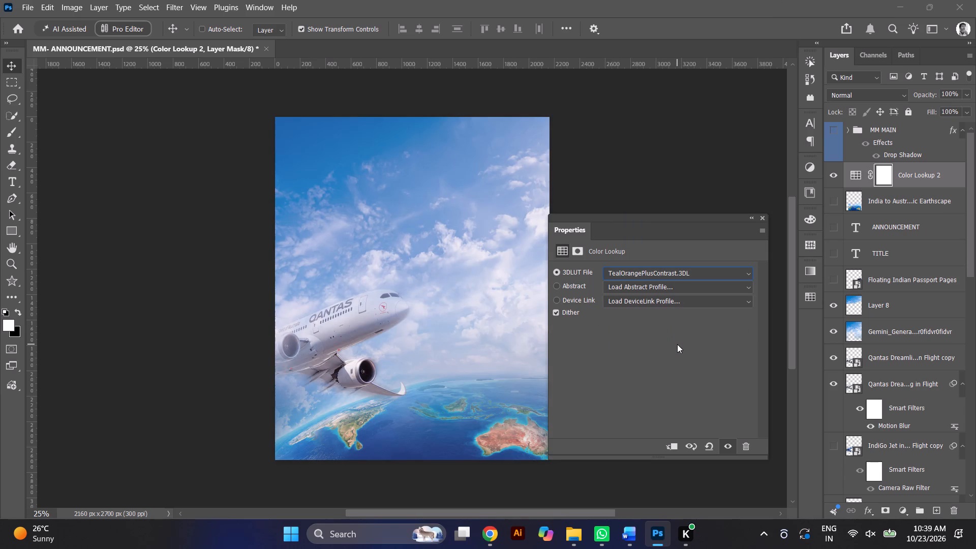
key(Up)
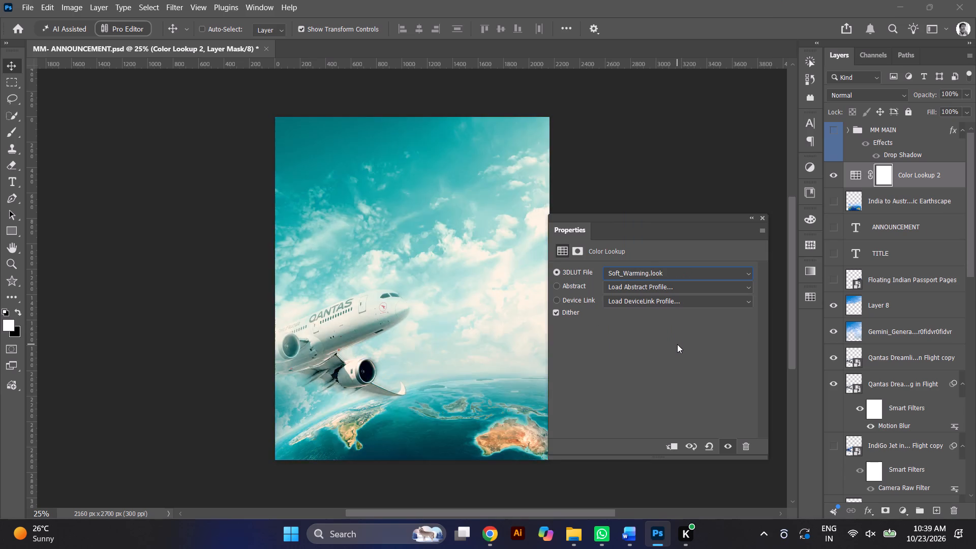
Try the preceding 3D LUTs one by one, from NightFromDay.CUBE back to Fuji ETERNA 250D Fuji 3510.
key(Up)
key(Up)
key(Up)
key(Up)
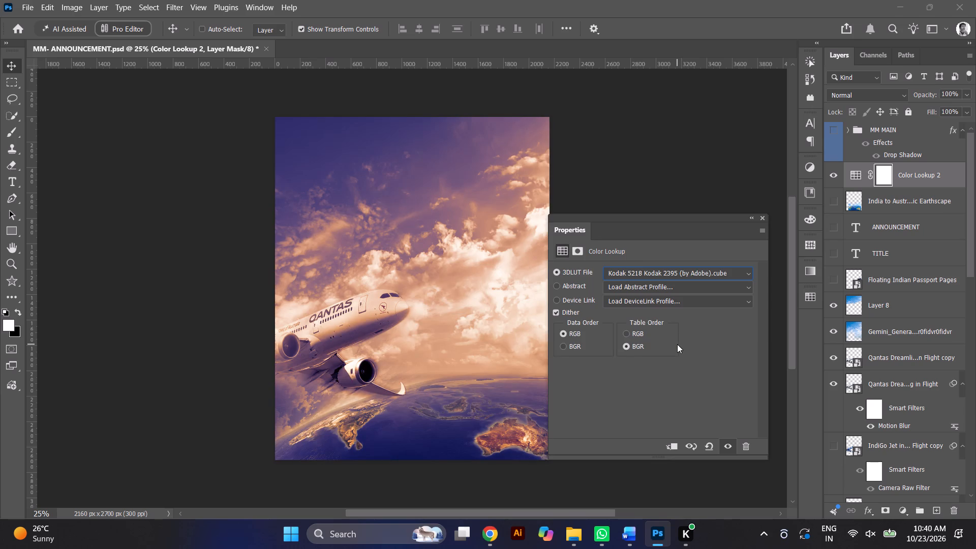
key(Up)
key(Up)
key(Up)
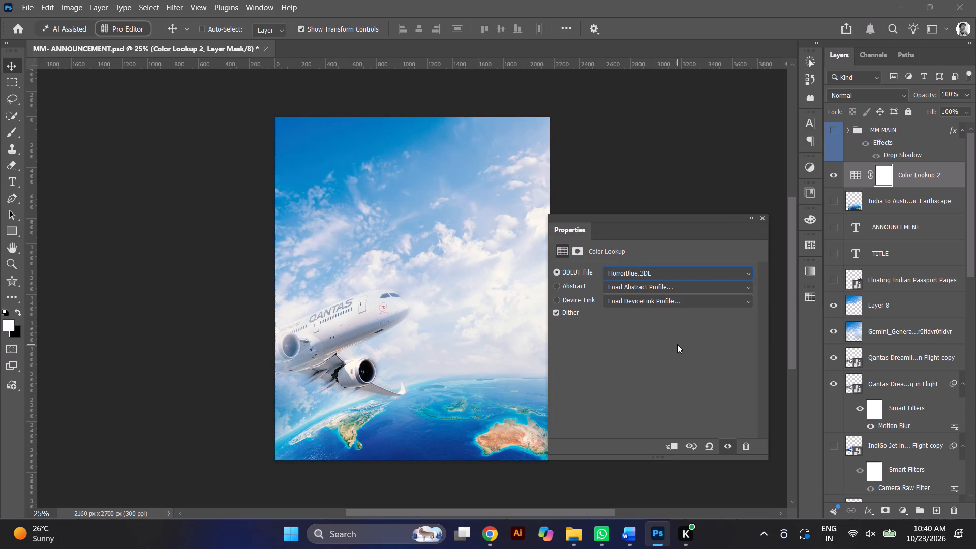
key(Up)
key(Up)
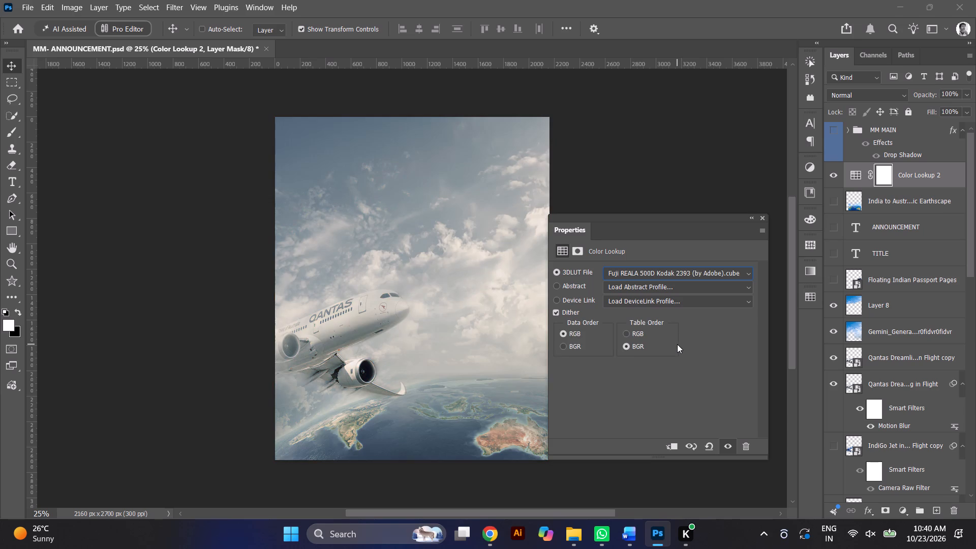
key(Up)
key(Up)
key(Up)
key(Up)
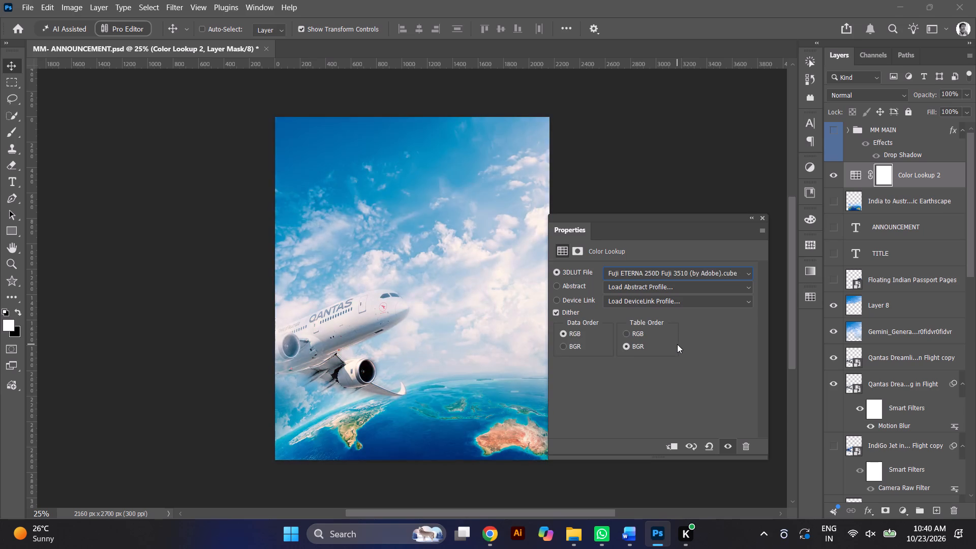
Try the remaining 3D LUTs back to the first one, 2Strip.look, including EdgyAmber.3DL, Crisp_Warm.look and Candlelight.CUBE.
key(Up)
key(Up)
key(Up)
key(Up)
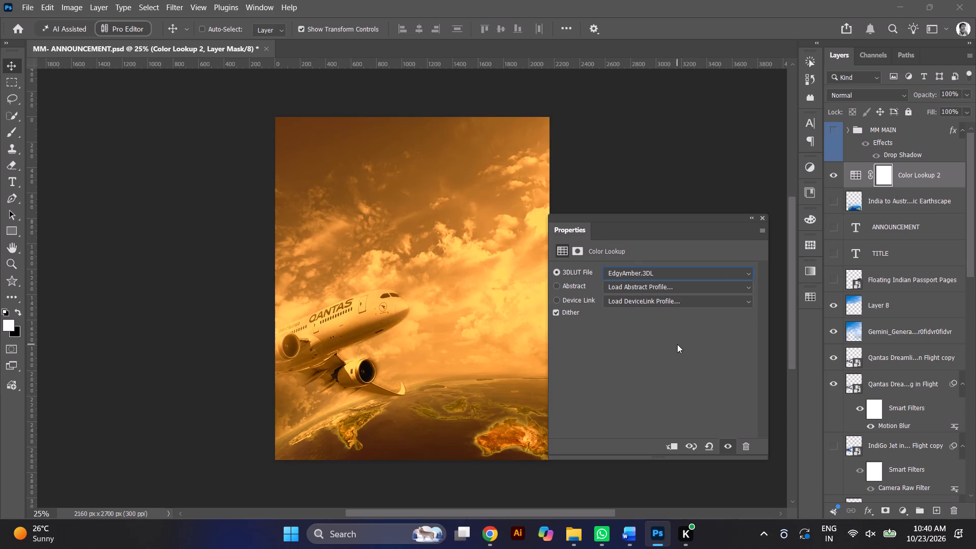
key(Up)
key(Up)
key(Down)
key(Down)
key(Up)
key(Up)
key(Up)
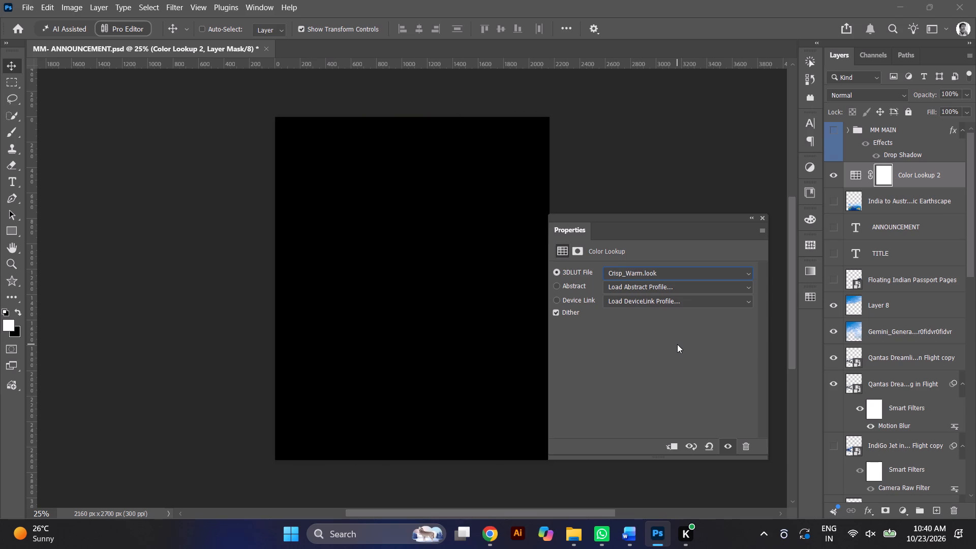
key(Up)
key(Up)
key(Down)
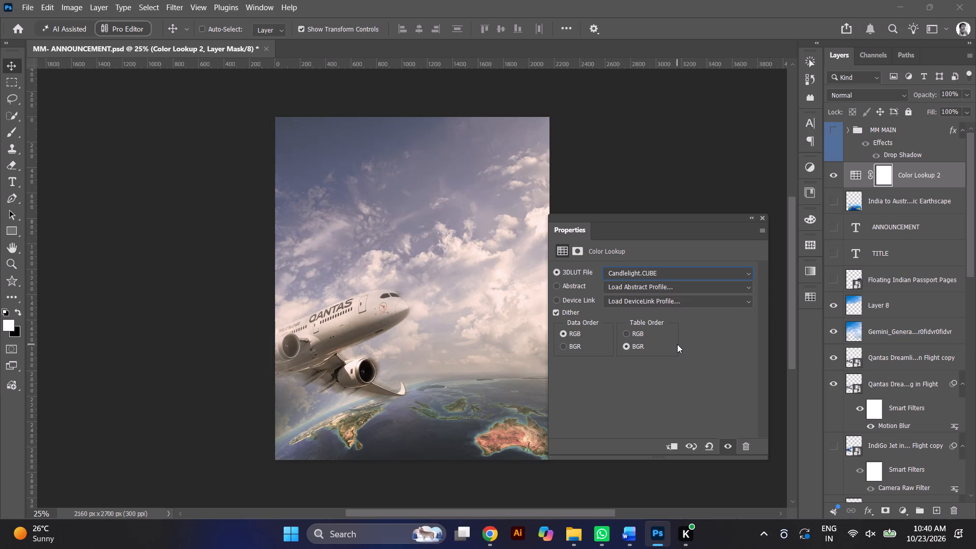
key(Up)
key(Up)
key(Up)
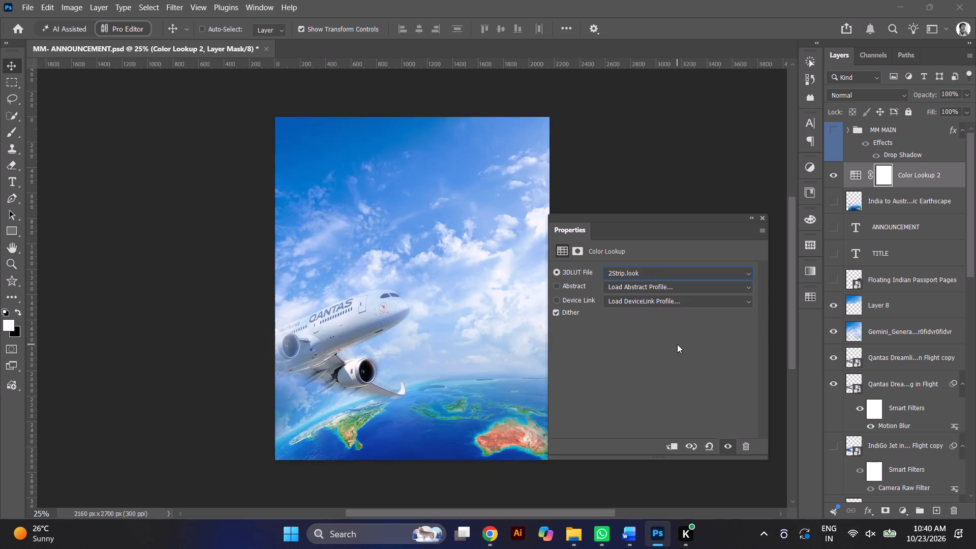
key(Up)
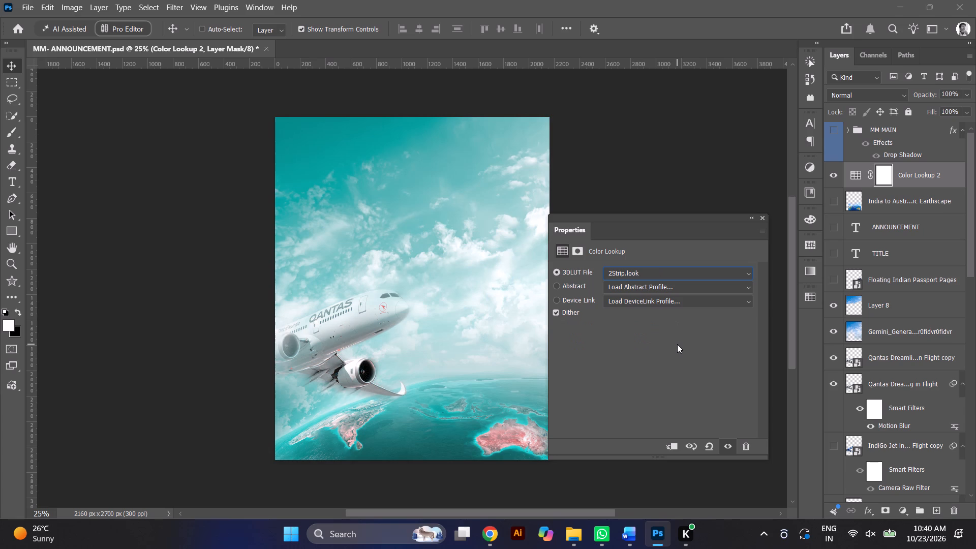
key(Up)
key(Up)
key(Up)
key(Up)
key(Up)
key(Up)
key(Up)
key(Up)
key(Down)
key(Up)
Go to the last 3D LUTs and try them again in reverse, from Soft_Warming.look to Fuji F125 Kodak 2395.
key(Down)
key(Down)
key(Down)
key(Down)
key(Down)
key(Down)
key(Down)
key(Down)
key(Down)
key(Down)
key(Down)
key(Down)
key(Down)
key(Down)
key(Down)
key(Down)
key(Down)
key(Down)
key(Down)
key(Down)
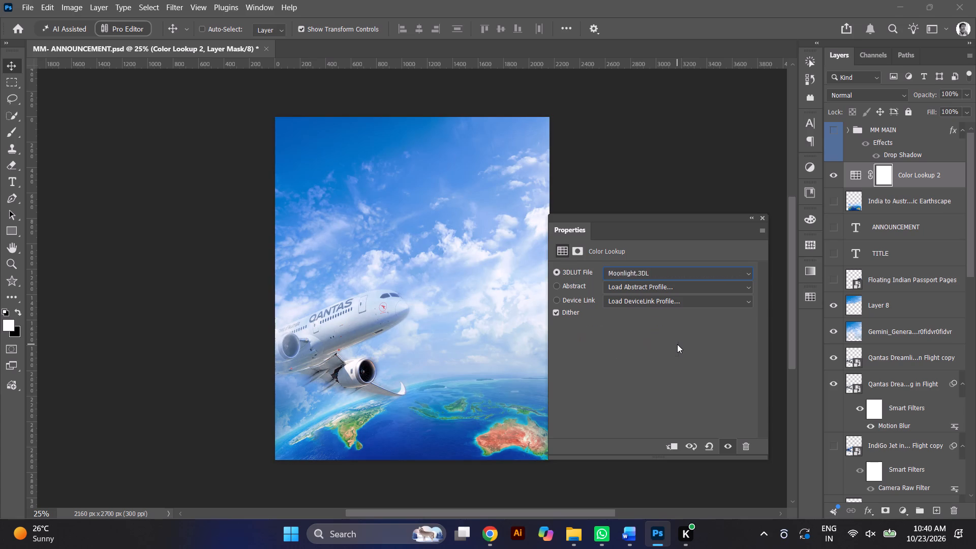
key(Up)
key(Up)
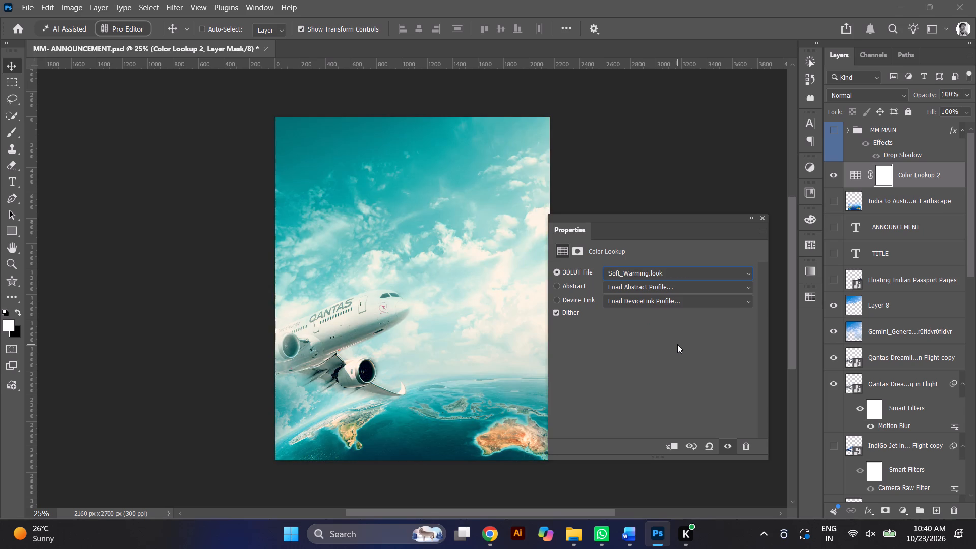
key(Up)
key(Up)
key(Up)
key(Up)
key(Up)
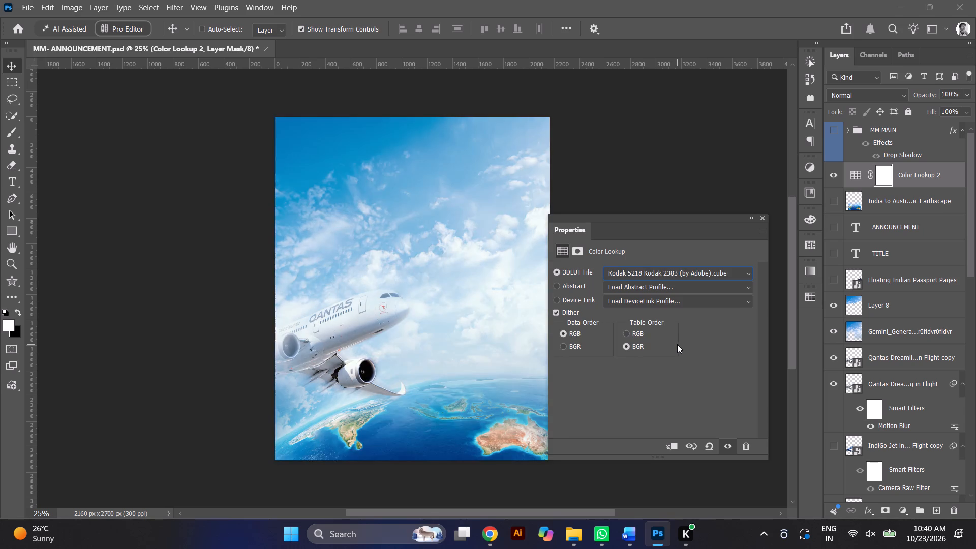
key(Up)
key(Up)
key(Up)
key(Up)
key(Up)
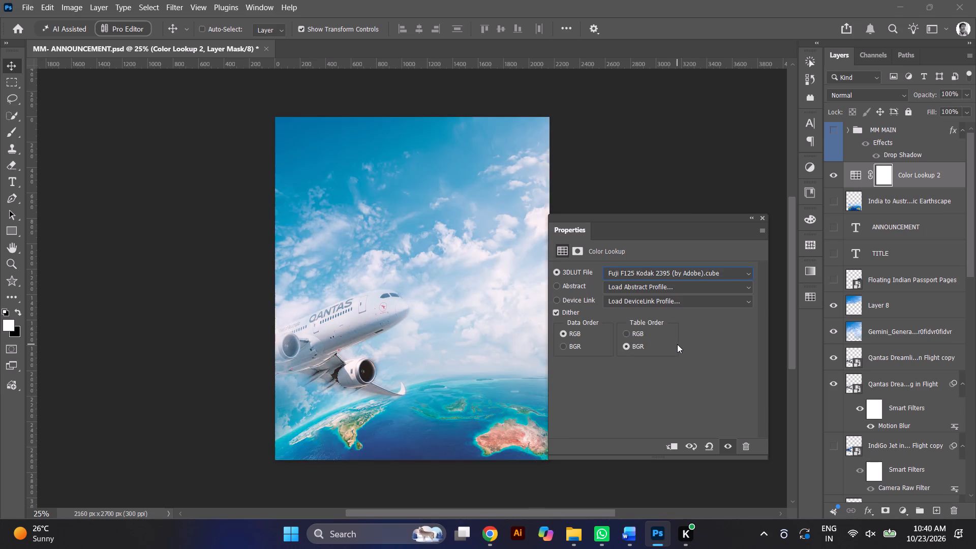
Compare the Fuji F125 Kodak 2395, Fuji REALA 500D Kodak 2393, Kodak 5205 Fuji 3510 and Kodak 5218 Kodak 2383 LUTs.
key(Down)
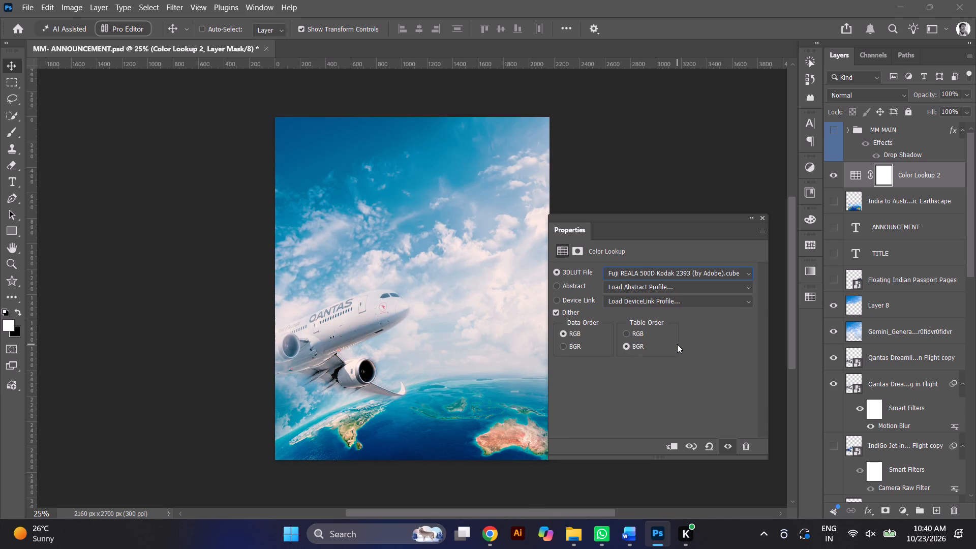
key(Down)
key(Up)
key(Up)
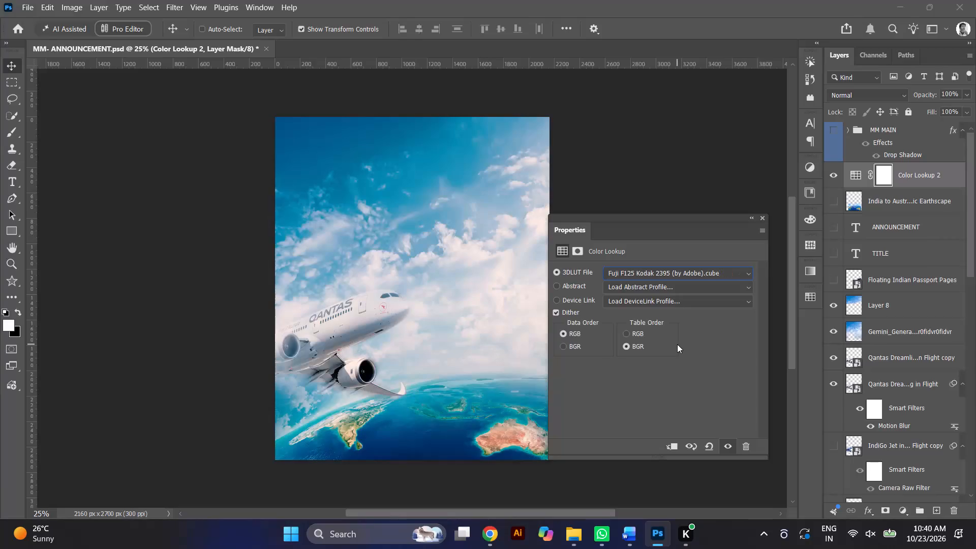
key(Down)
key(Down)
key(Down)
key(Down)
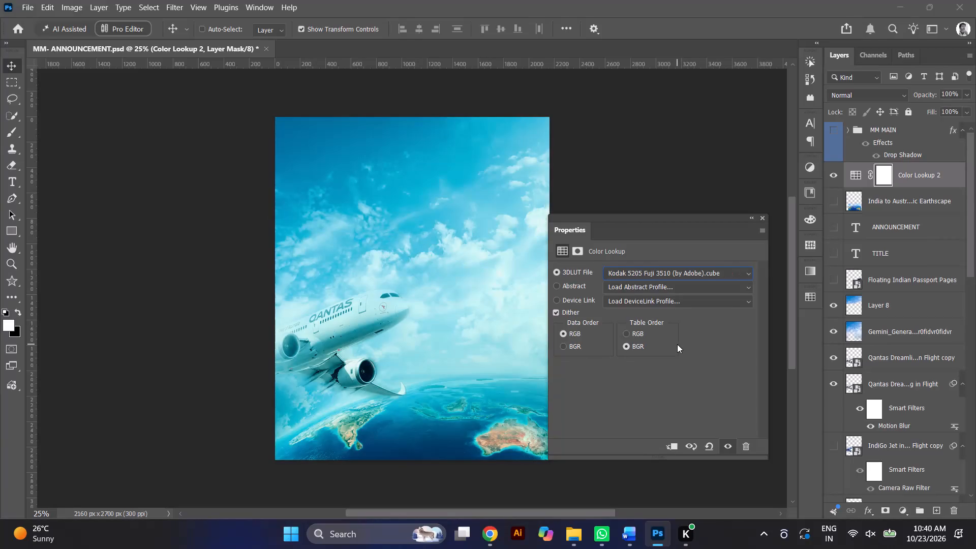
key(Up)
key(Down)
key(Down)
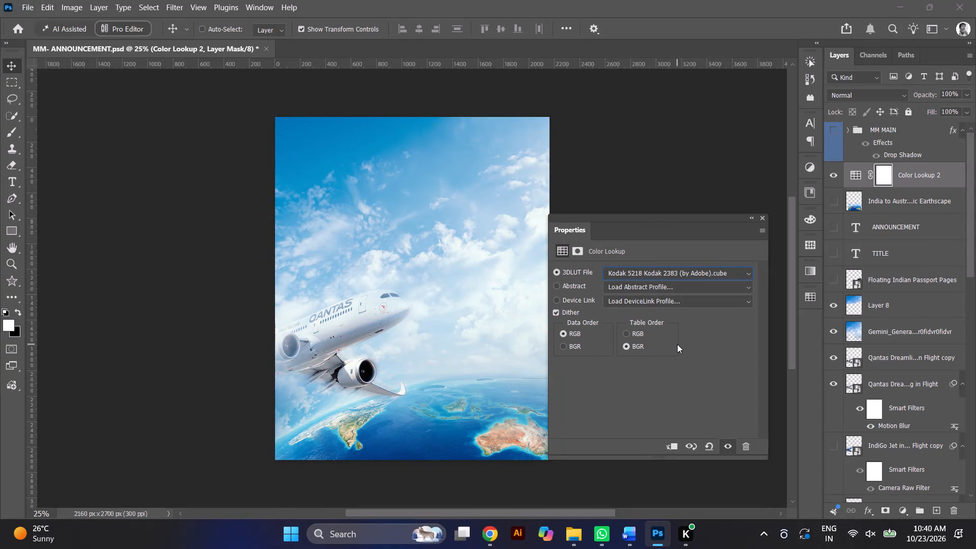
Set the Color Lookup layer's 3D LUT to TealOrangePlusContrast.3DL.
key(Down)
key(Down)
key(Down)
key(Down)
key(Down)
key(Down)
key(Down)
key(Down)
key(Down)
key(Down)
key(Down)
key(Down)
key(Down)
key(Down)
key(Down)
key(Down)
key(Down)
key(Down)
key(Down)
key(Down)
key(Down)
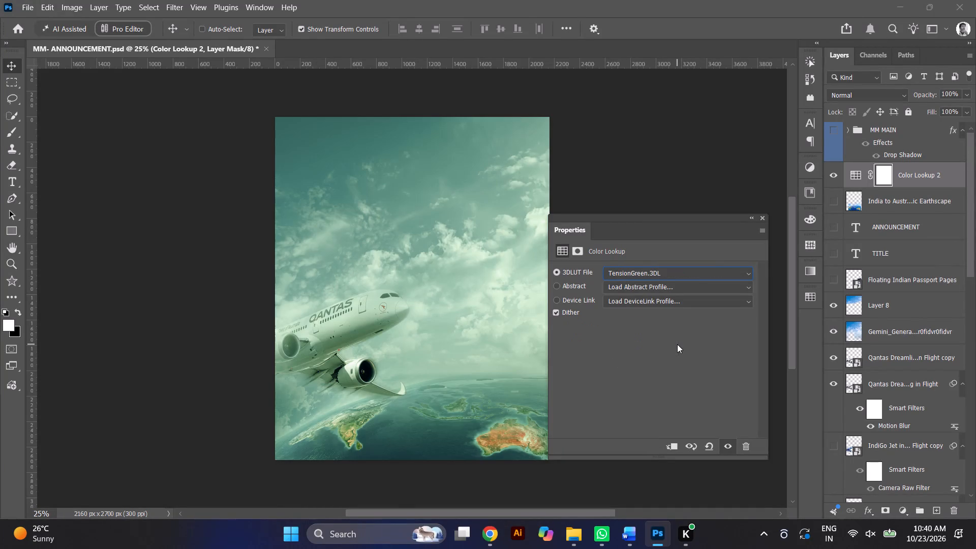
key(Up)
key(Up)
key(Down)
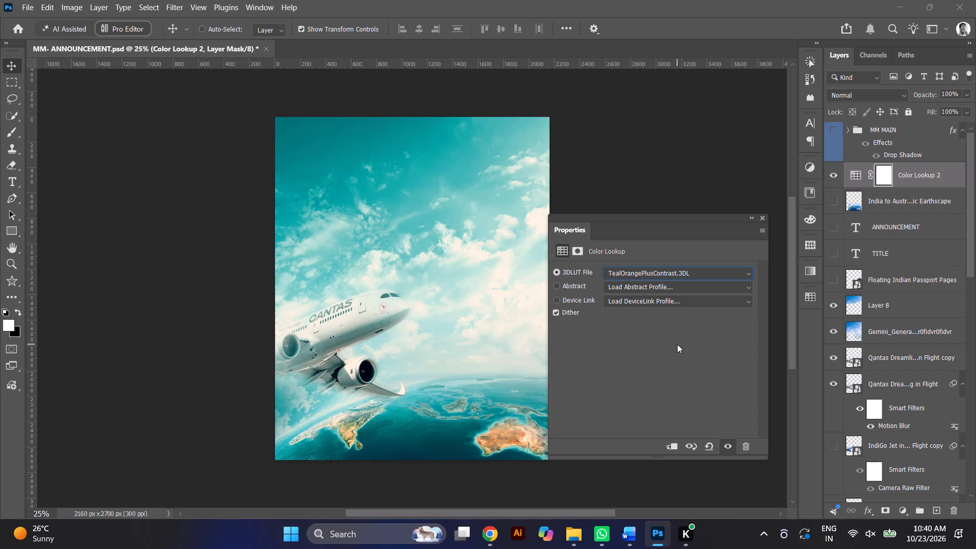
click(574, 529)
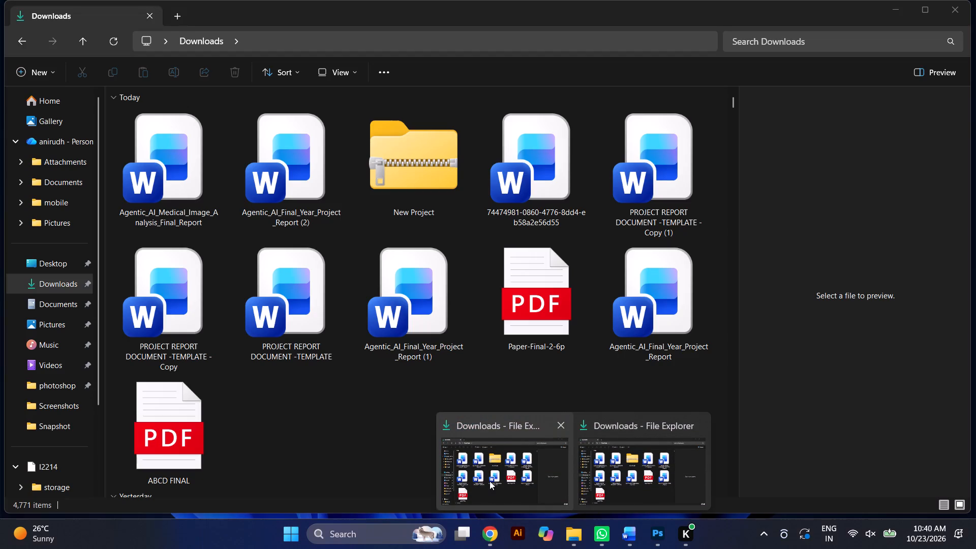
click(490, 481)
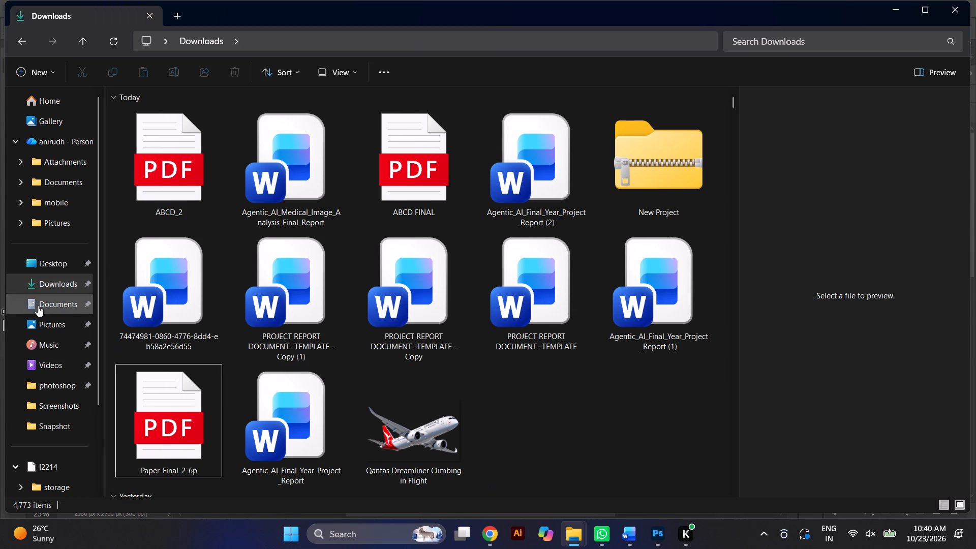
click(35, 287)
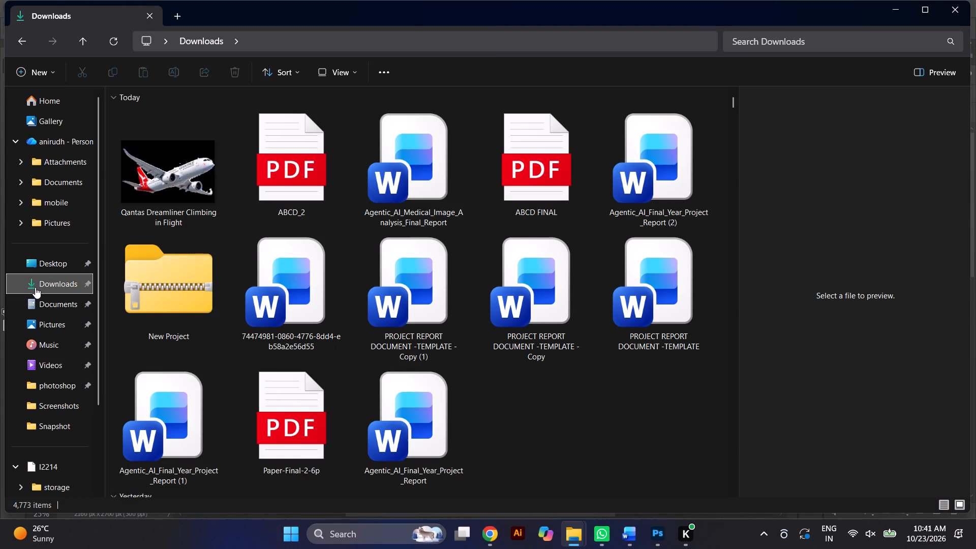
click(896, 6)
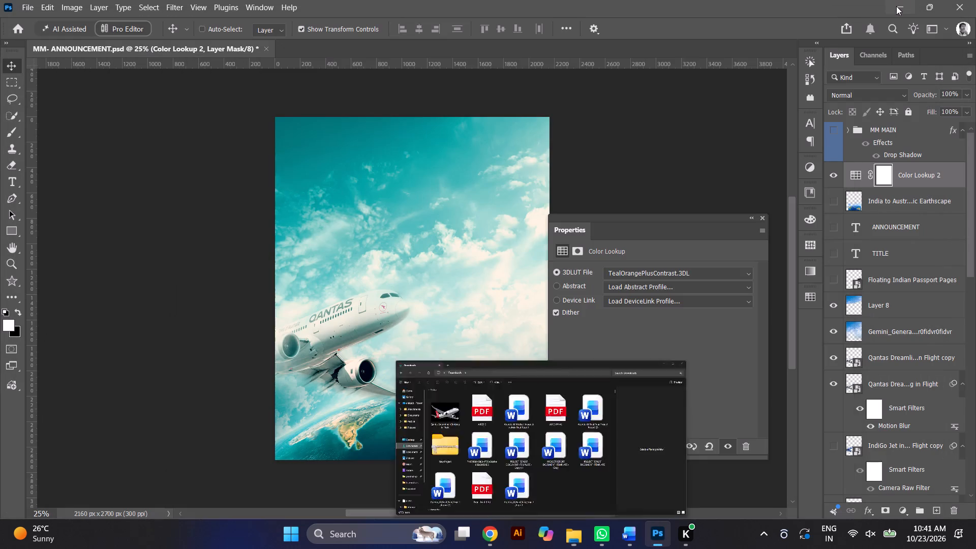
Switch to ChatGPT in Chrome and download the generated Earth horizon image with fewer clouds.
click(896, 6)
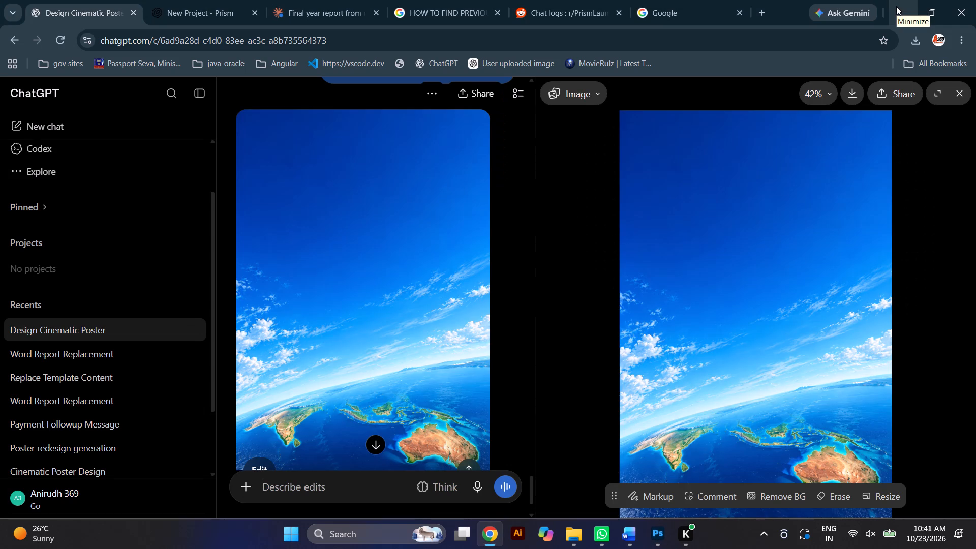
click(818, 257)
click(818, 257)
click(849, 95)
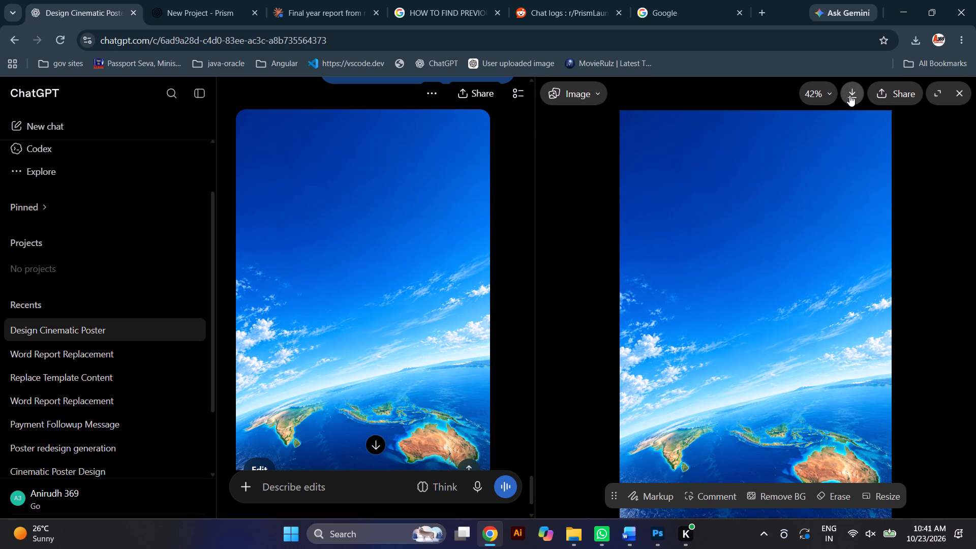
Place the downloaded Aerial View of Earth's Blue Horizon image in the Photoshop poster, with its layer directly below Floating Indian Passport Pages.
drag(782, 71, 742, 112)
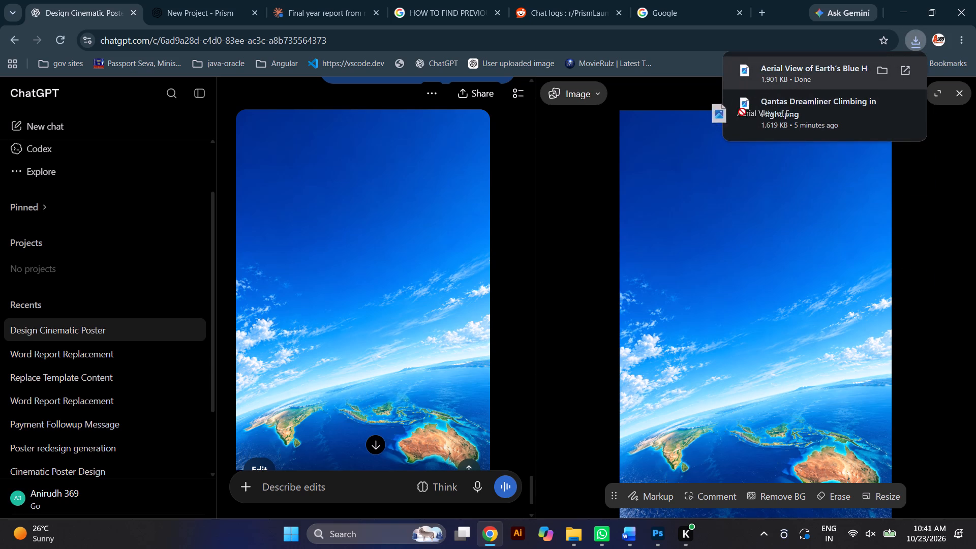
drag(742, 112, 653, 518)
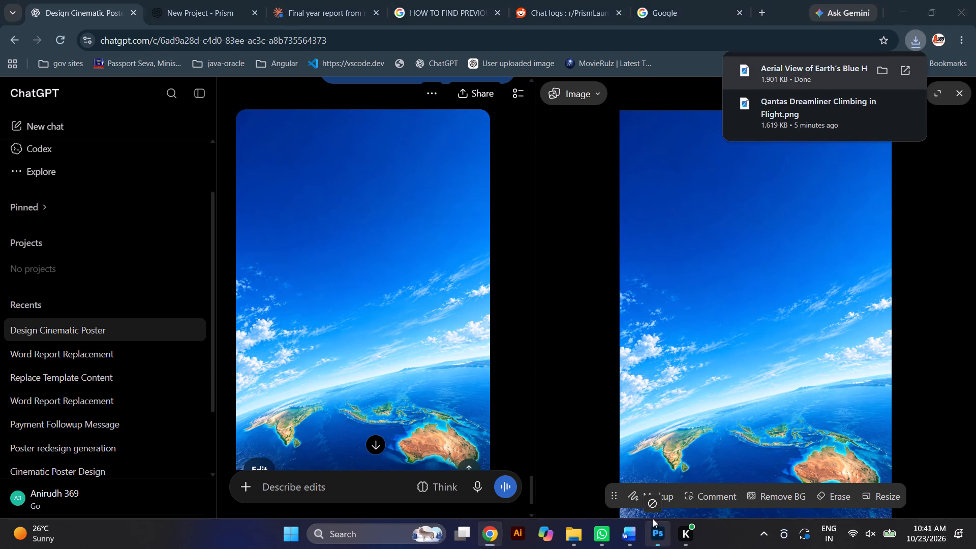
drag(653, 518, 464, 243)
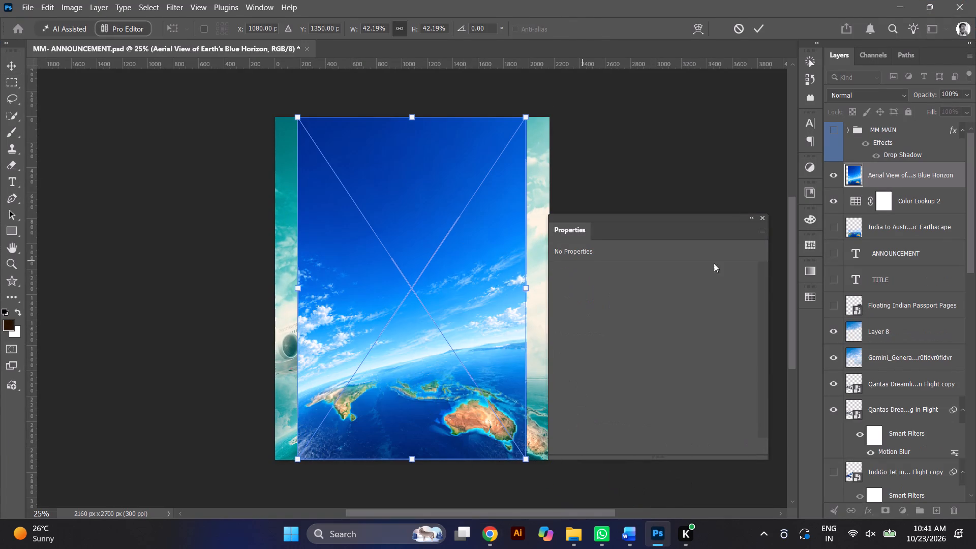
drag(921, 174, 882, 316)
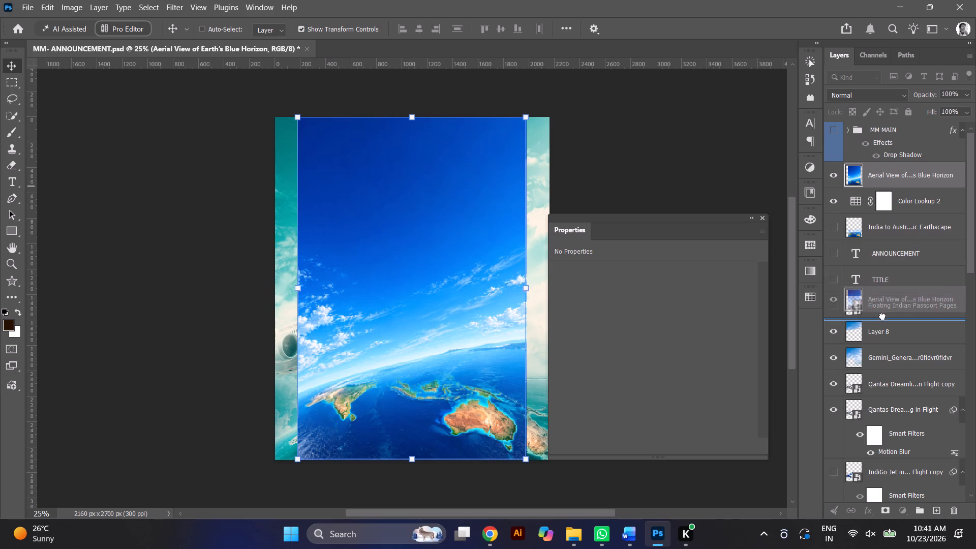
drag(882, 316, 879, 324)
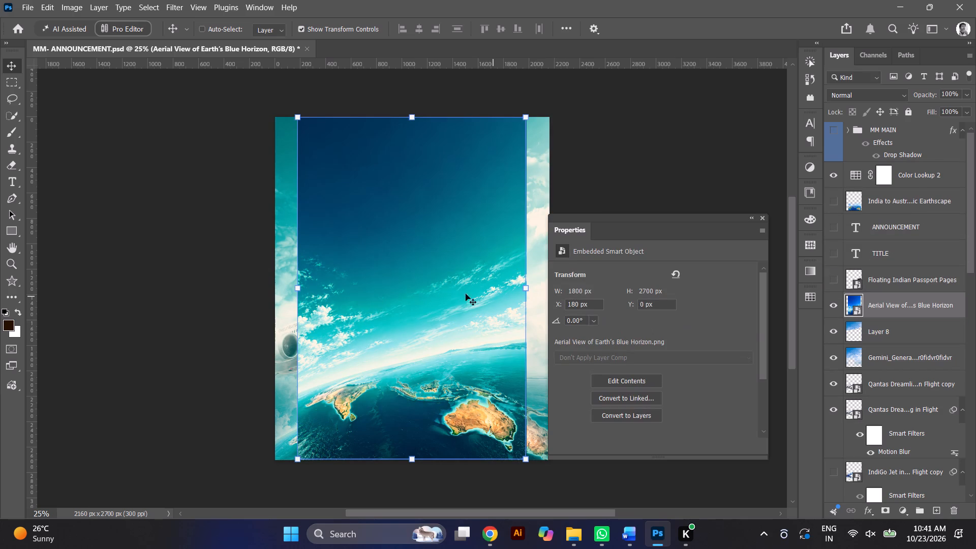
Scale the Blue Horizon image to about 52.48% and position it over the whole canvas, at about X 1081 px, Y 1652 px.
drag(456, 291, 422, 279)
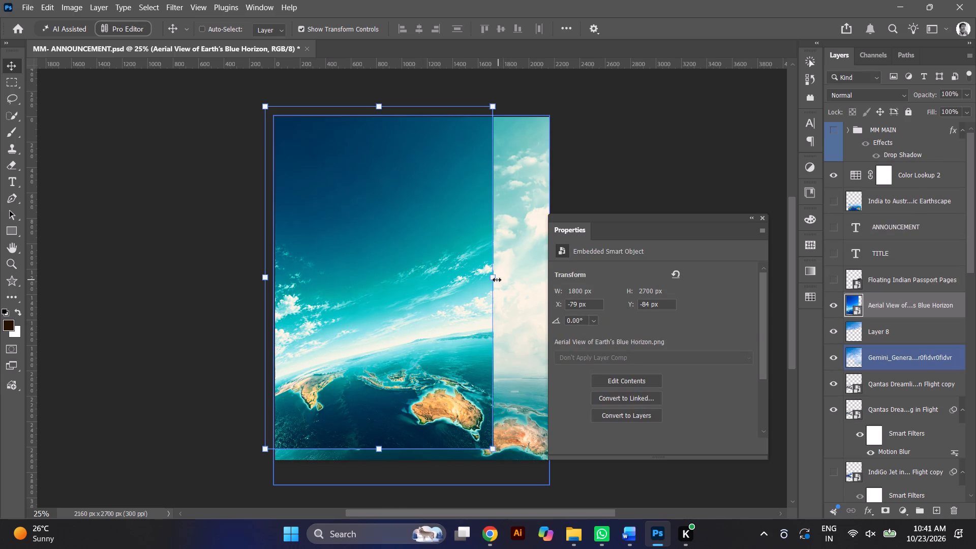
drag(497, 280, 552, 291)
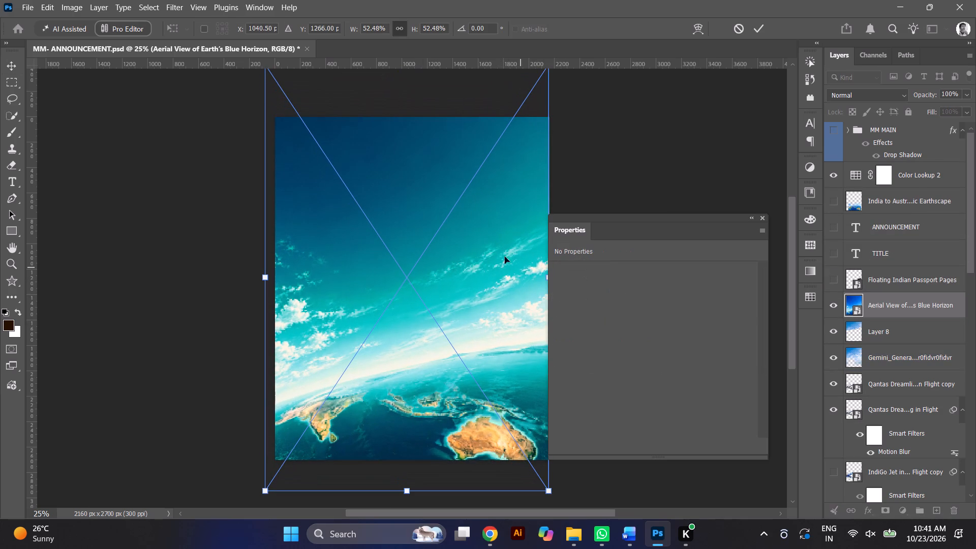
drag(502, 256, 508, 303)
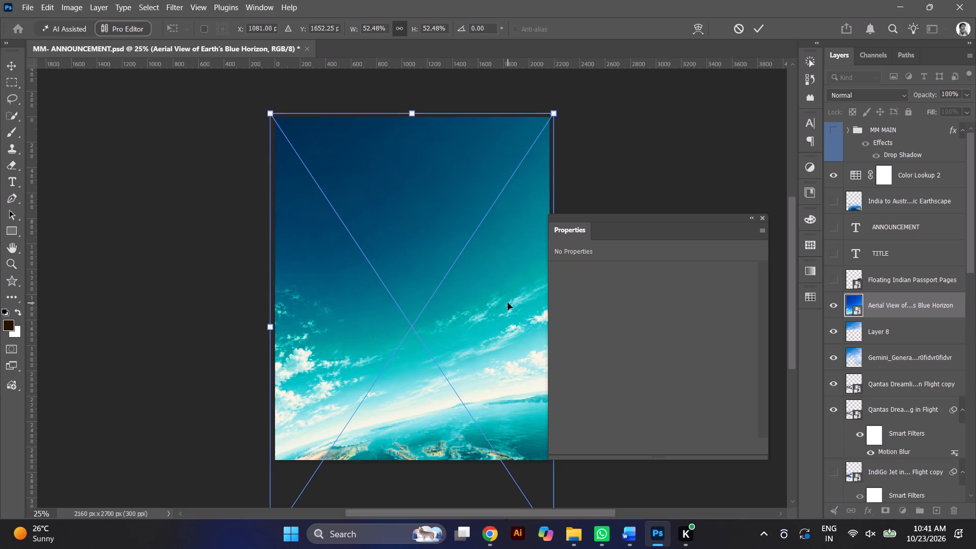
Hide the Color Lookup 2 adjustment layer.
click(835, 175)
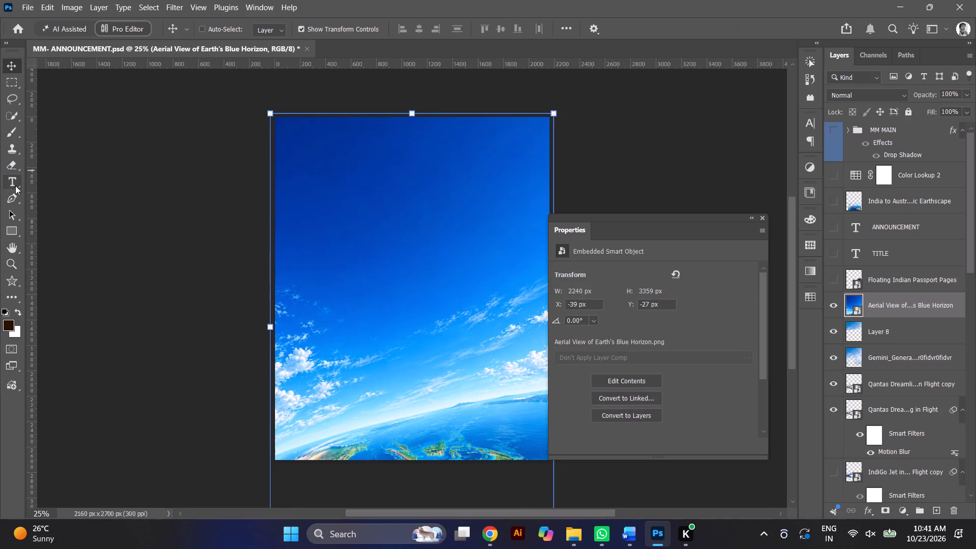
Rasterize the Blue Horizon layer and erase its lower part with a large soft Eraser over the plane, clouds and land, then close its properties.
click(1, 164)
click(12, 166)
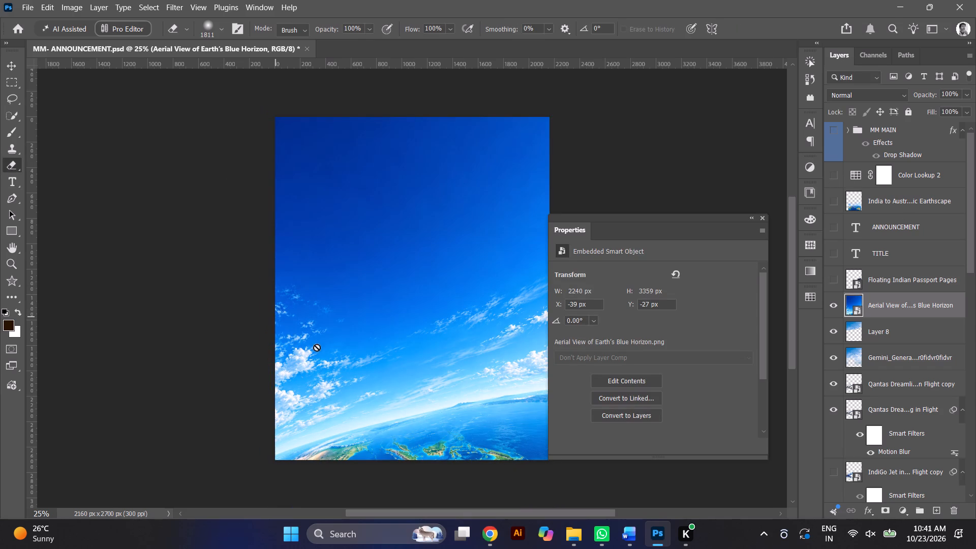
click(341, 361)
key(Return)
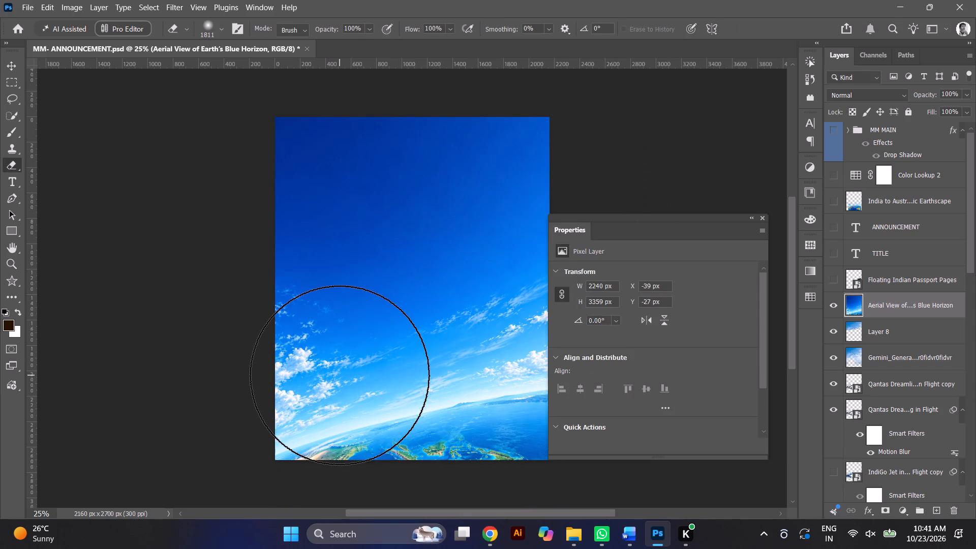
double_click(340, 375)
drag(308, 377, 512, 398)
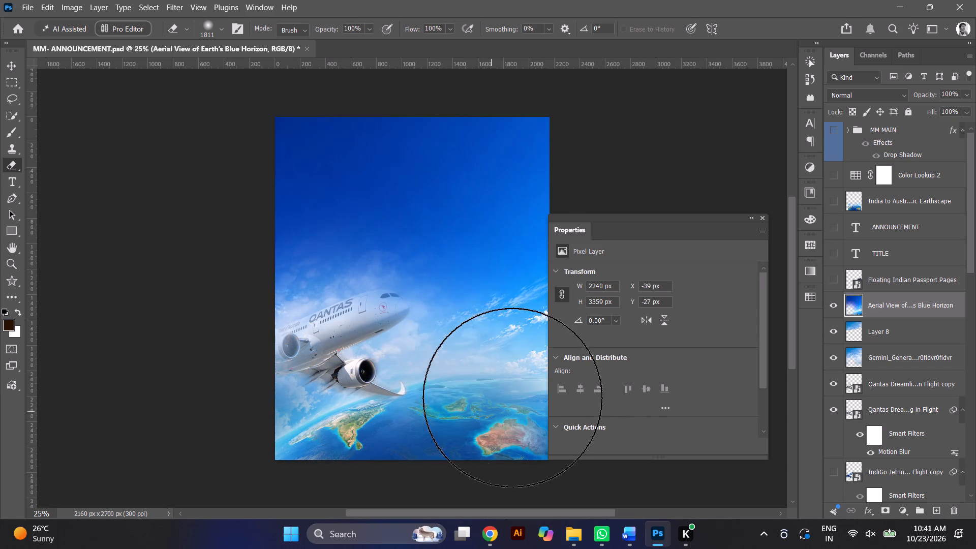
drag(512, 398, 531, 465)
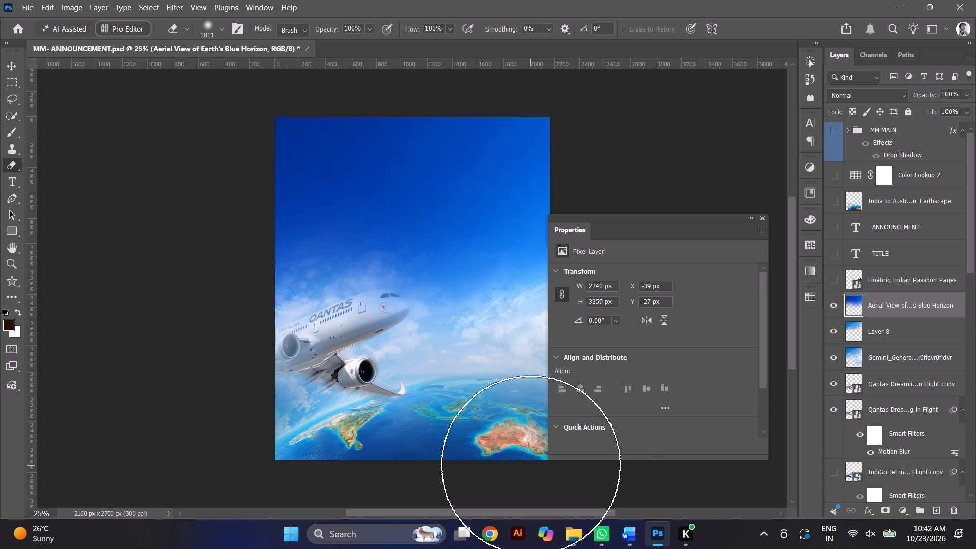
click(419, 450)
double_click(419, 450)
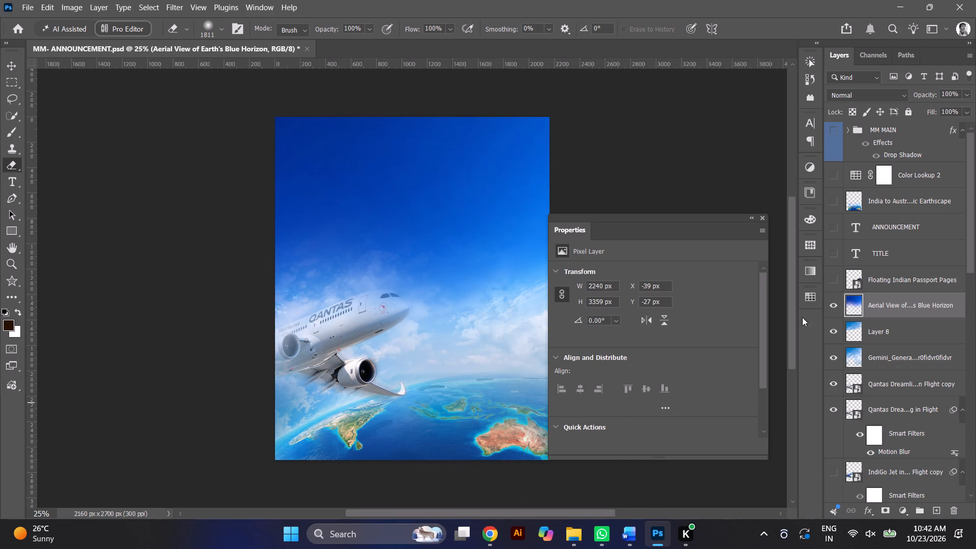
click(765, 217)
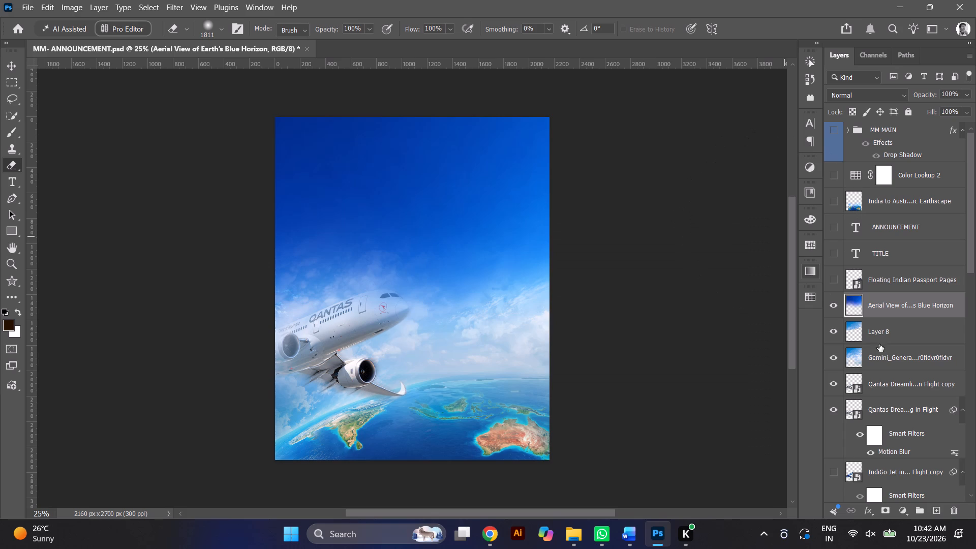
Move the Blue Horizon layer down the stack to between the Qantas Dreamliner copy and the motion-blurred Qantas layer.
click(881, 308)
drag(881, 308, 897, 250)
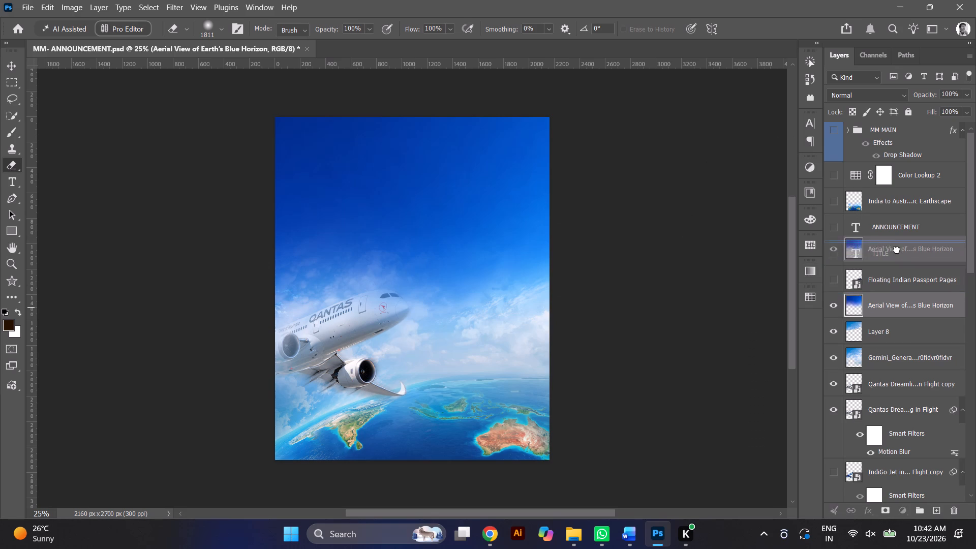
drag(897, 250, 869, 124)
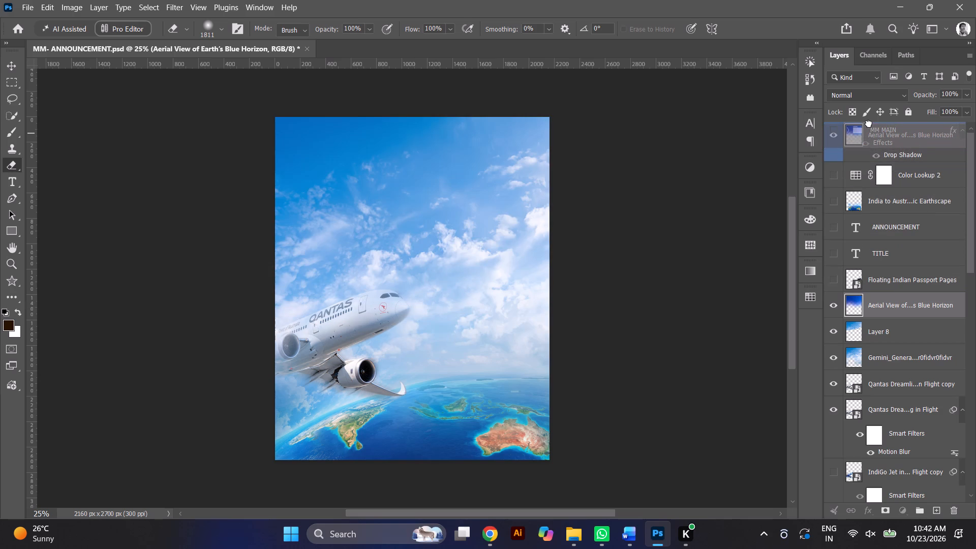
drag(869, 124, 865, 148)
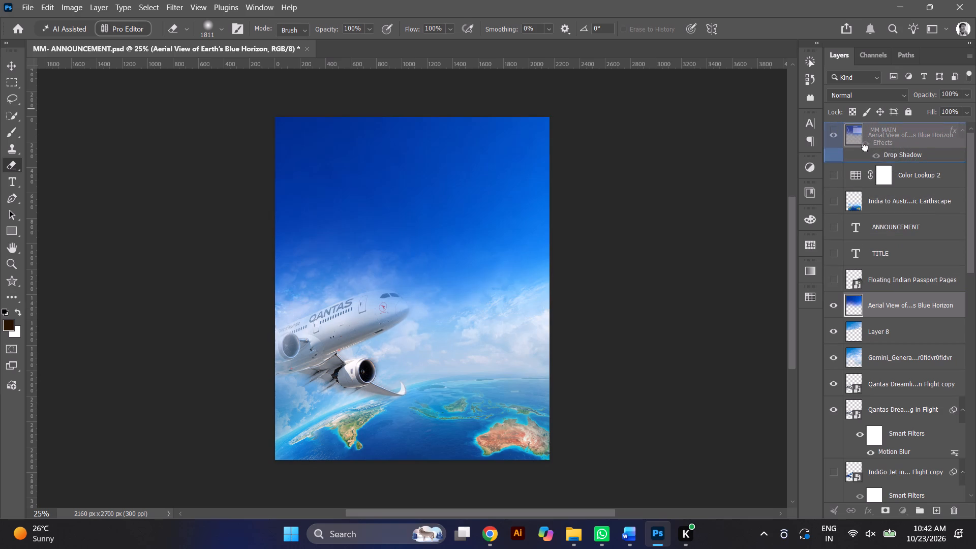
drag(865, 148, 872, 389)
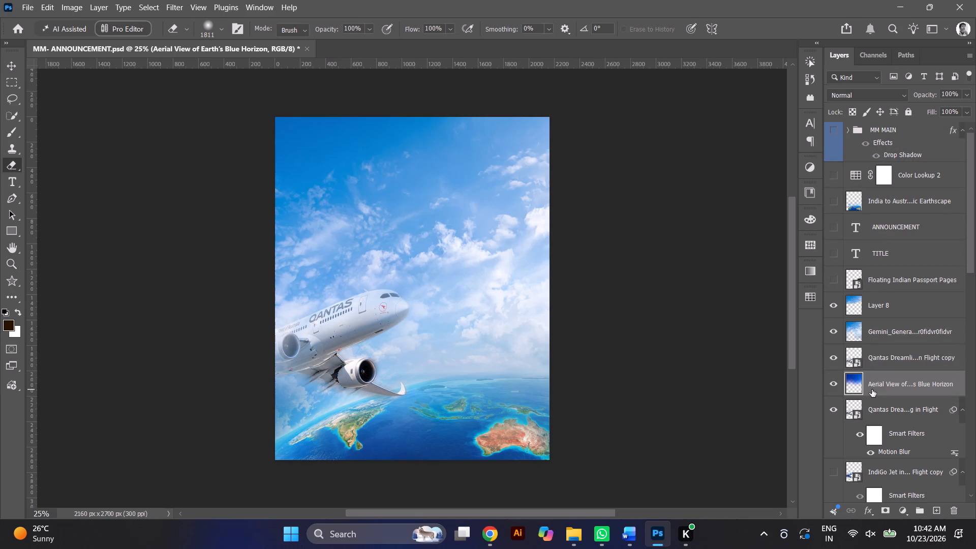
Hide the Gemini-generated sky layer and Layer 8.
click(836, 332)
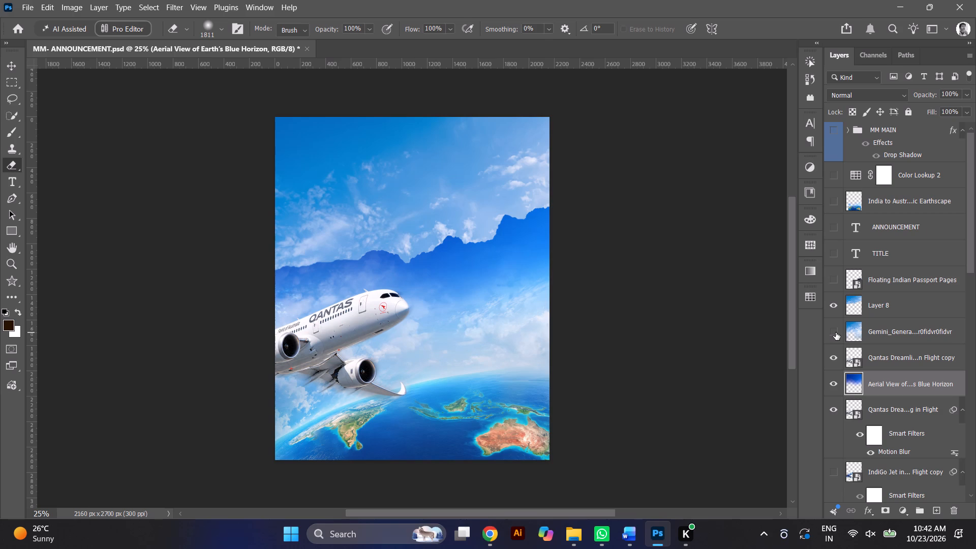
click(836, 311)
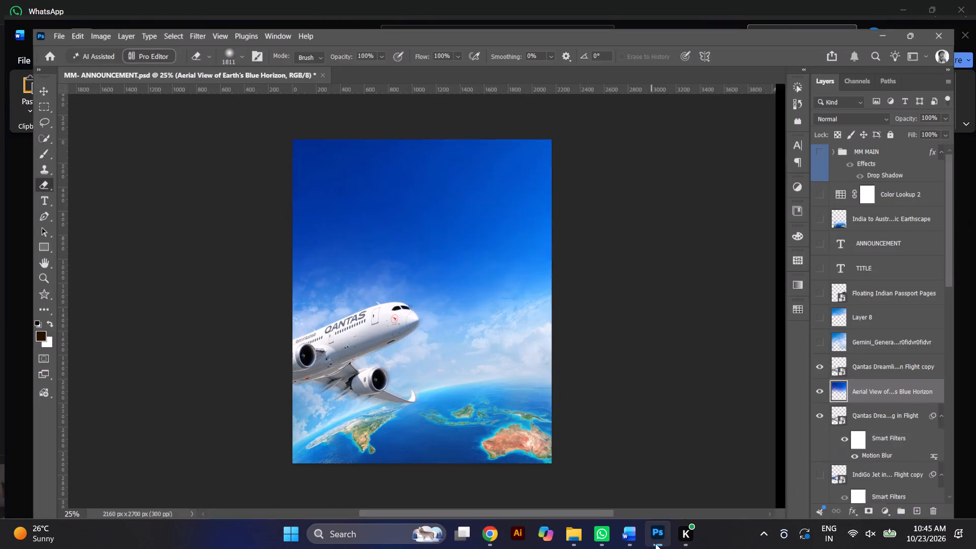
scroll(858, 240, down, 1)
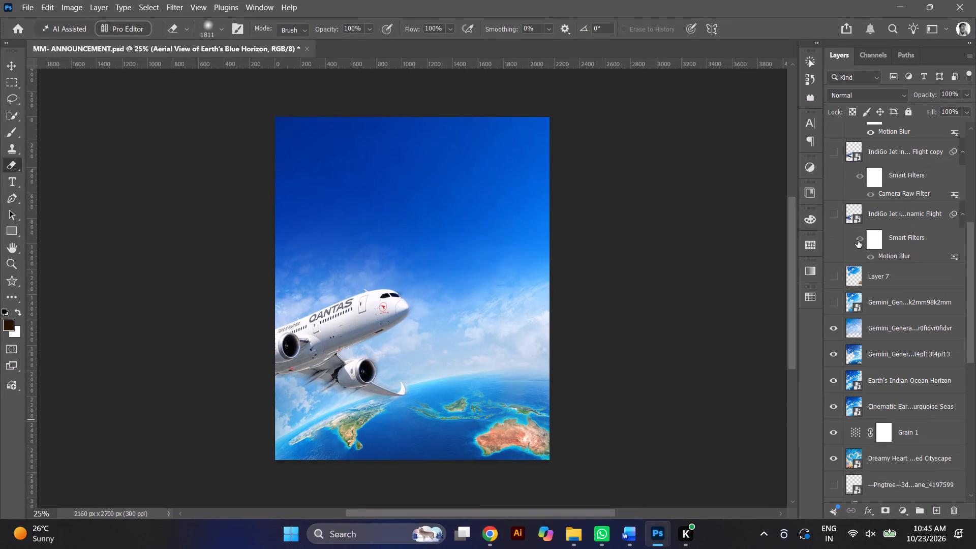
scroll(858, 240, down, 2)
scroll(858, 240, up, 3)
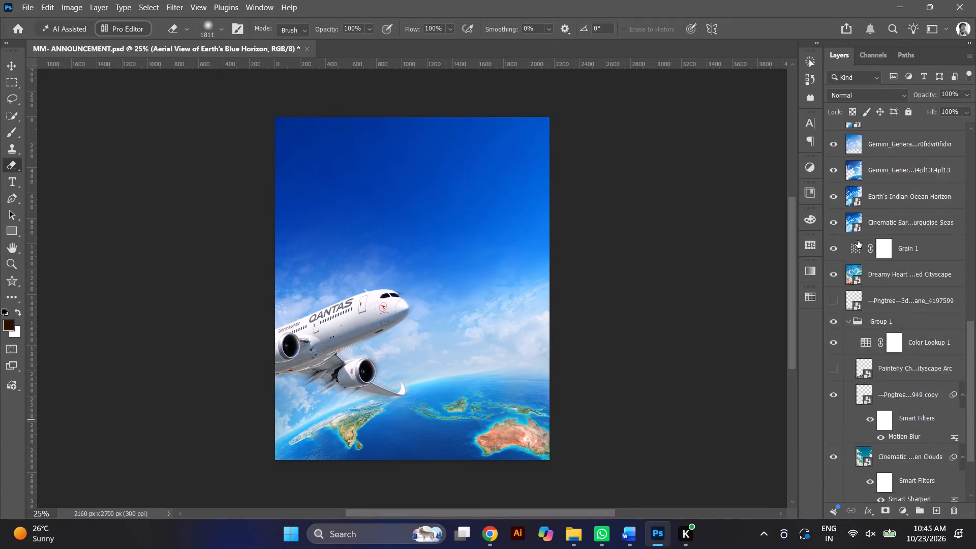
scroll(858, 240, up, 7)
scroll(858, 240, down, 2)
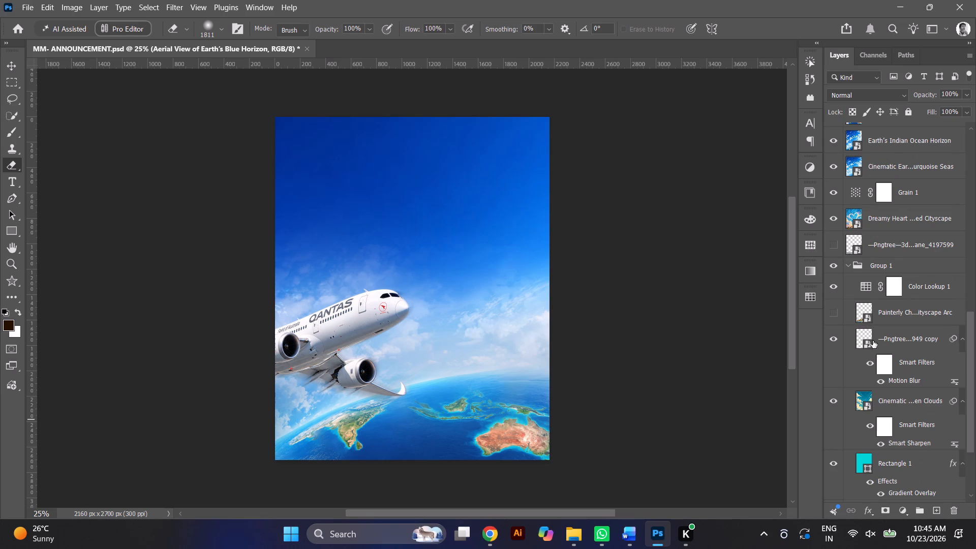
click(891, 406)
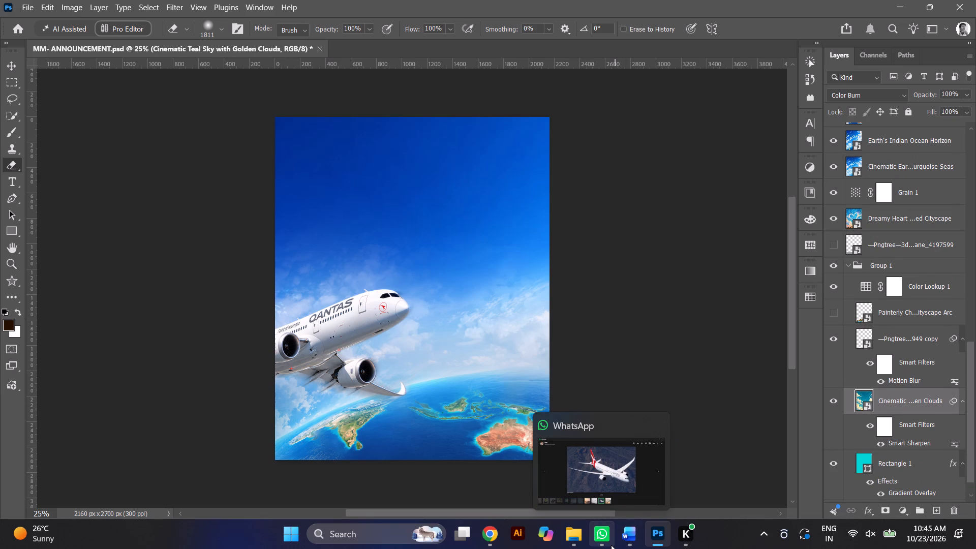
Switch to the Downloads folder in File Explorer and open the Floating Indian Passport Pages image from yesterday's files.
click(572, 539)
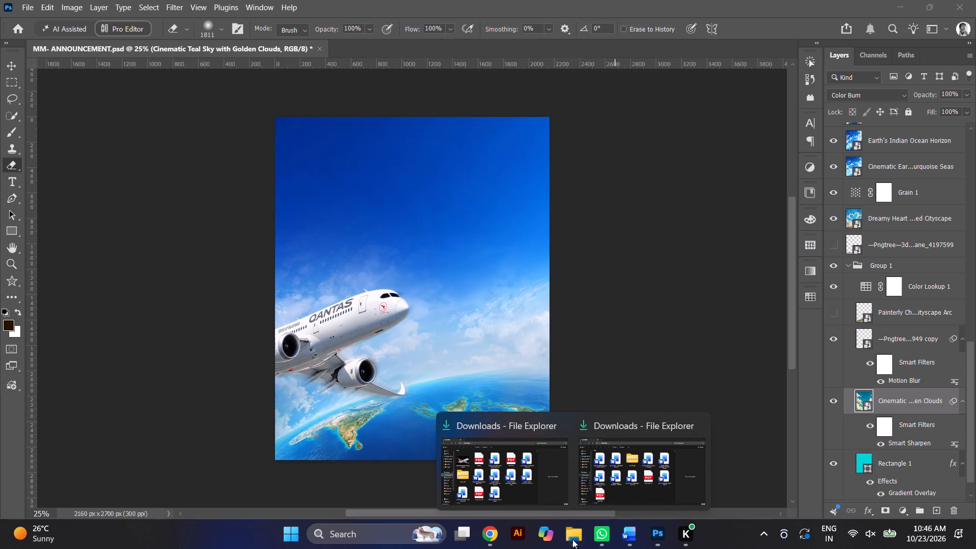
click(537, 483)
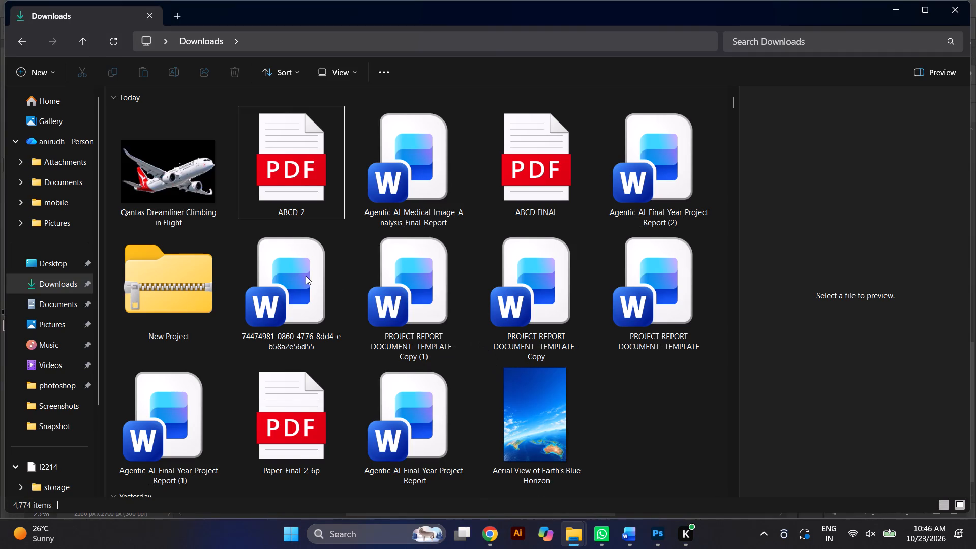
click(62, 280)
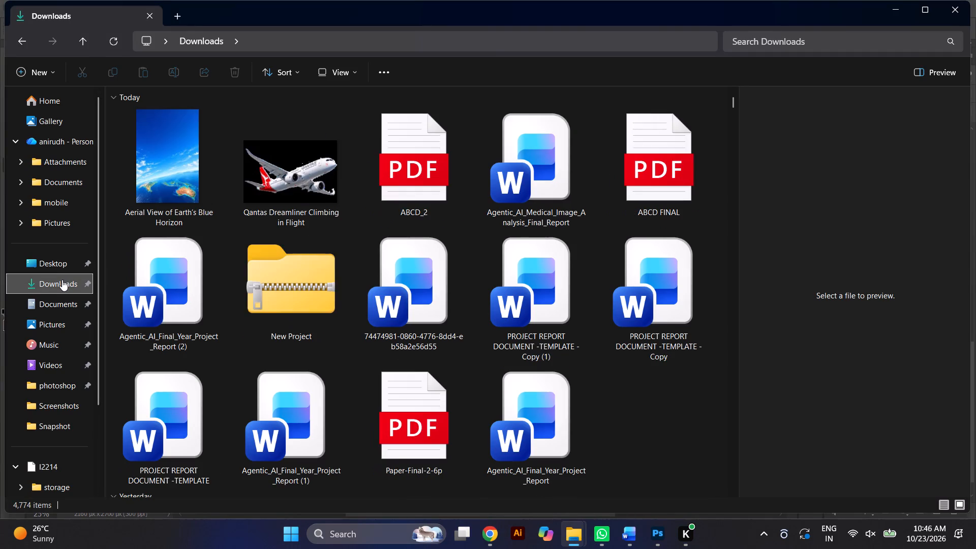
scroll(284, 250, down, 4)
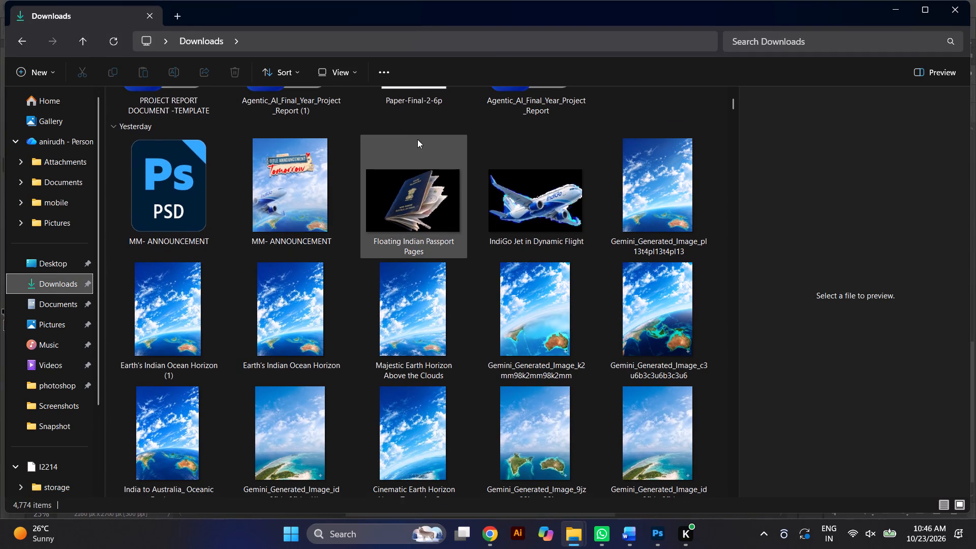
click(438, 218)
triple_click(438, 218)
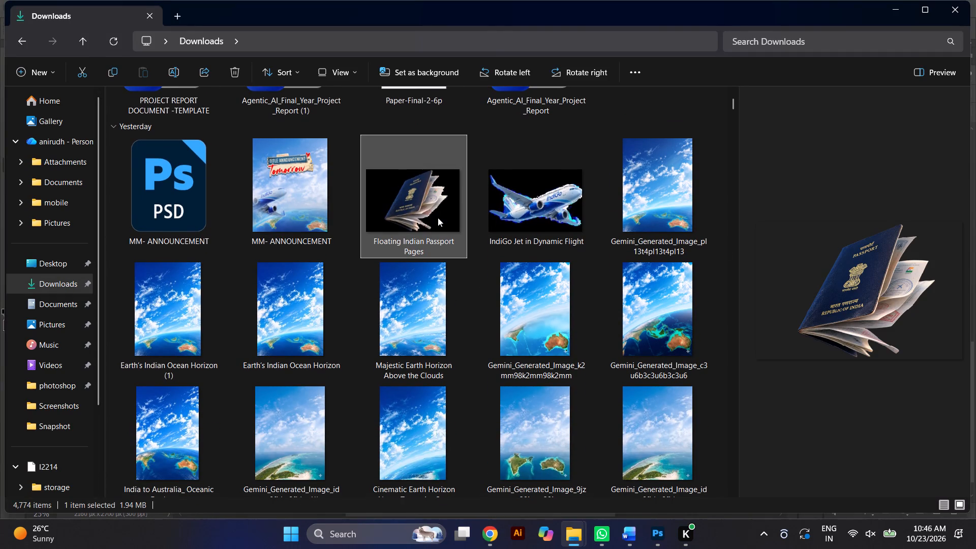
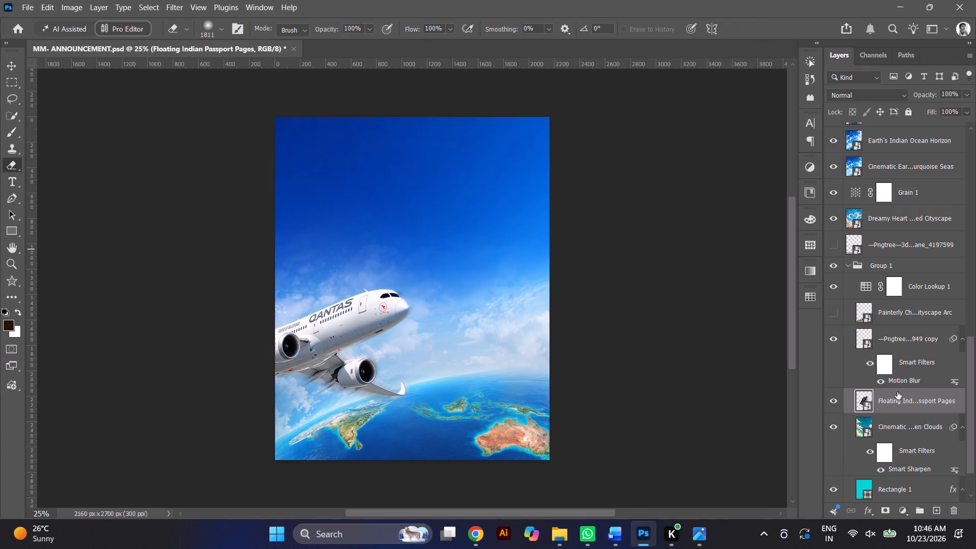
Move the Floating Indian Passport Pages layer up the stack to directly below the Qantas Dreamliner layer and its Motion Blur.
drag(901, 398, 905, 152)
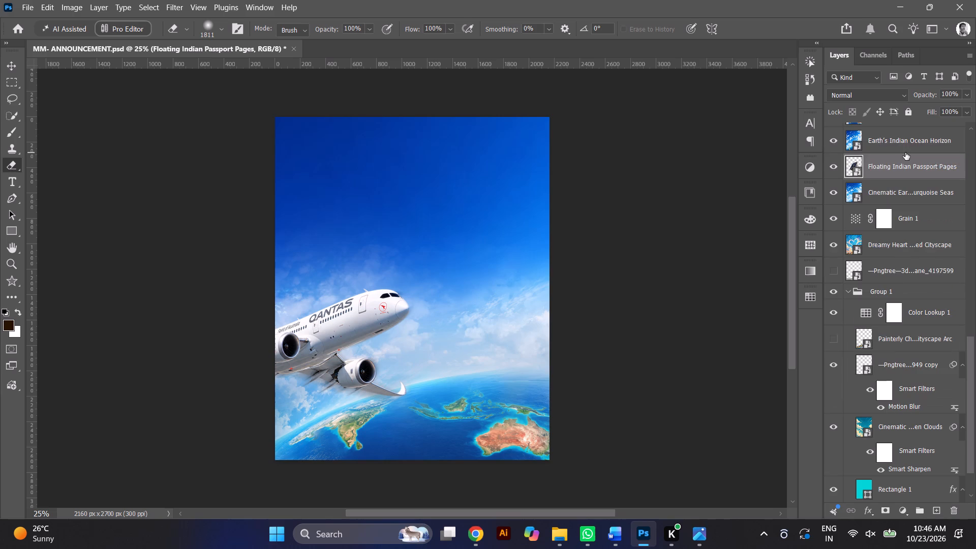
scroll(873, 220, up, 2)
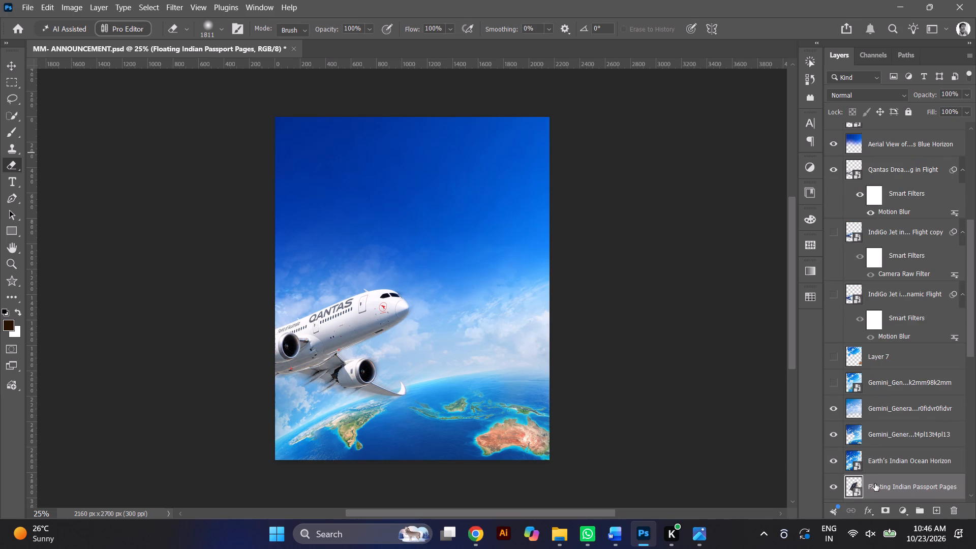
drag(875, 483, 928, 237)
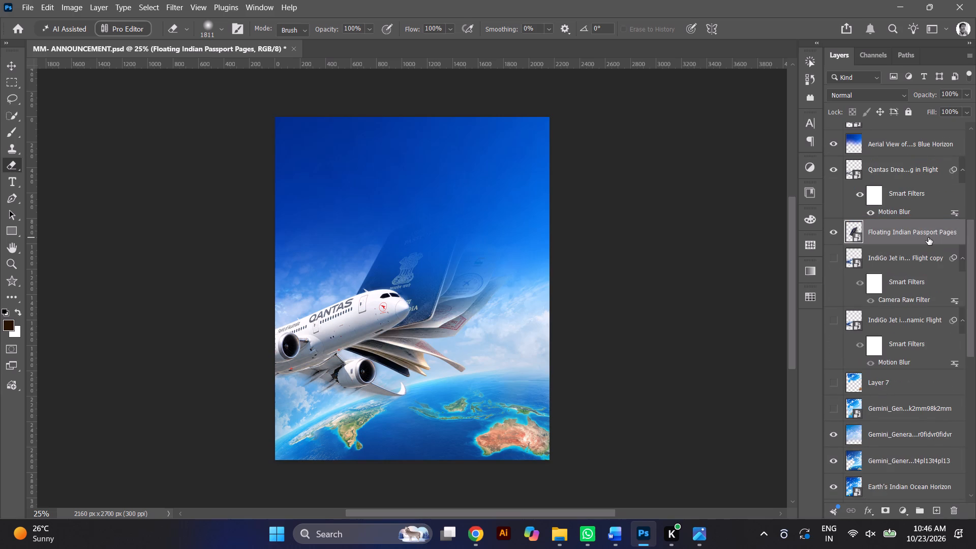
Scale the passport down to about 7.88% and position it just below the plane's nose.
click(5, 67)
drag(274, 196, 337, 232)
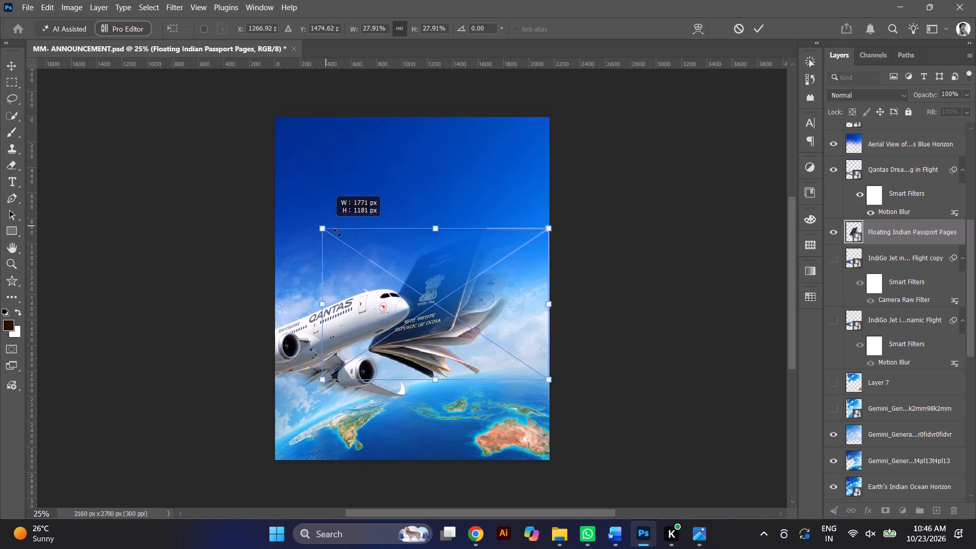
drag(337, 232, 426, 291)
drag(497, 357, 492, 341)
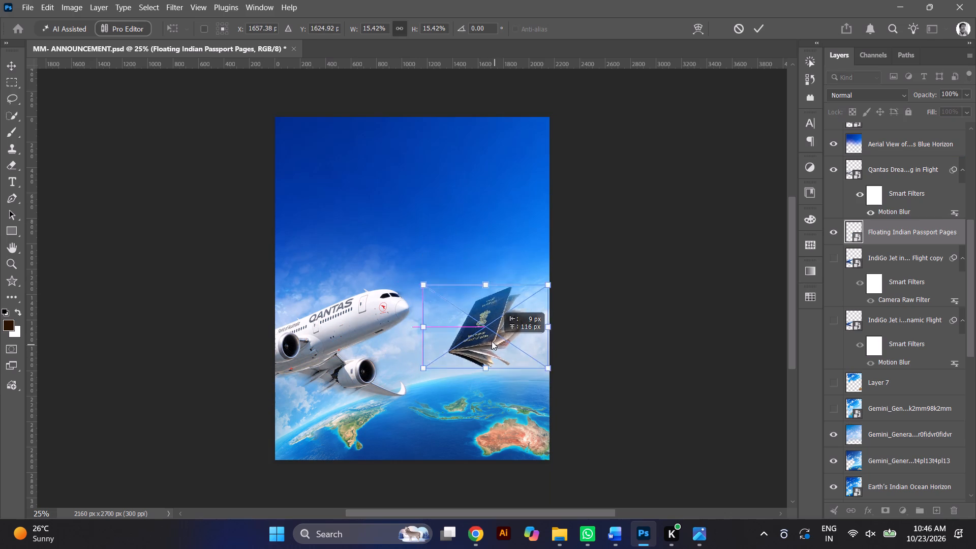
drag(492, 341, 460, 352)
drag(382, 289, 438, 338)
drag(473, 350, 409, 345)
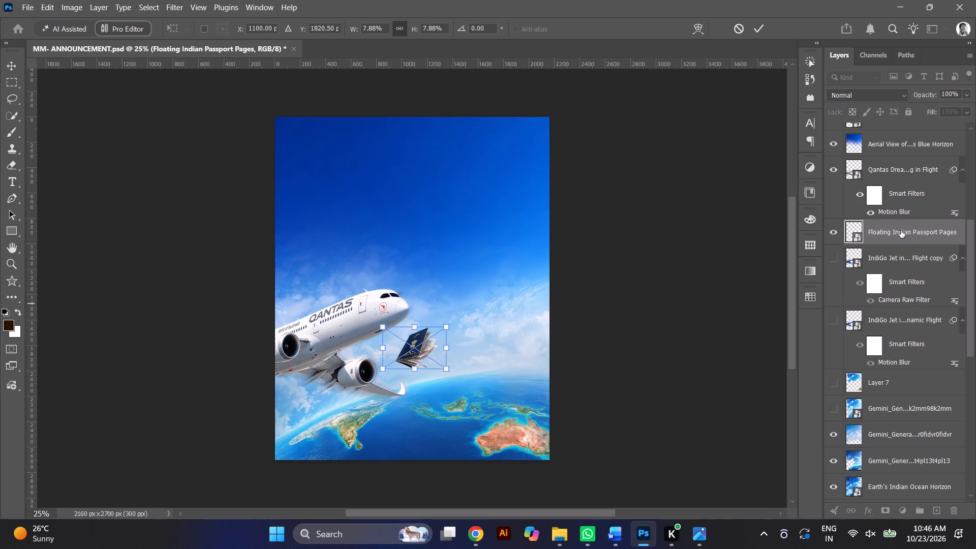
Move the Floating Indian Passport Pages layer directly above the Aerial View of Earth's Blue Horizon layer.
drag(901, 230, 920, 141)
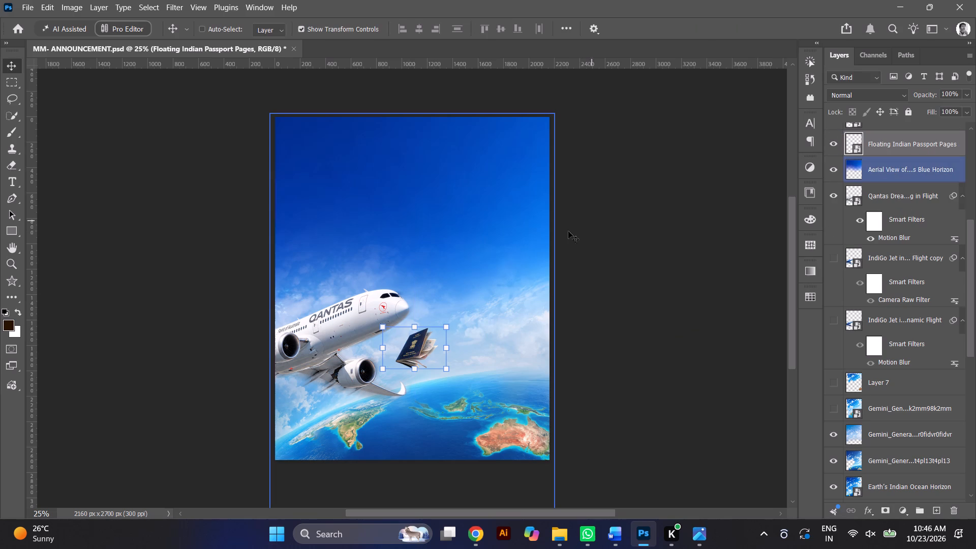
Place the passport at the poster's left edge above the plane, rotated to about -89° and scaled to about 8.08%.
drag(426, 345, 364, 264)
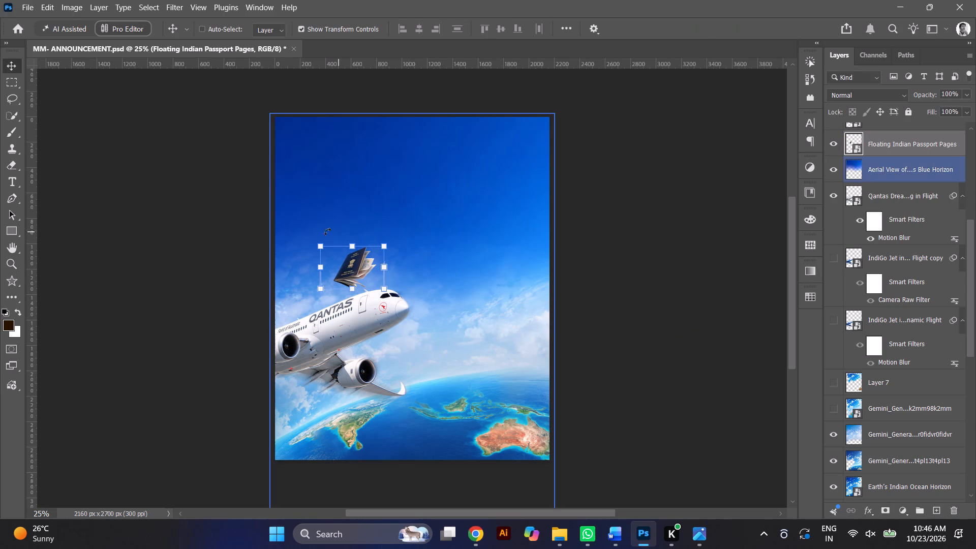
drag(308, 240, 280, 340)
drag(346, 257, 314, 251)
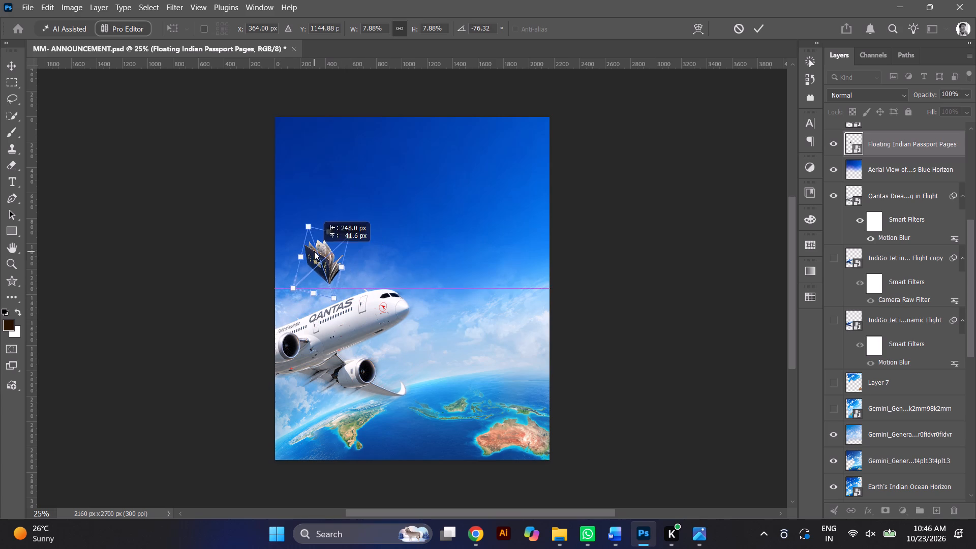
drag(314, 251, 315, 251)
drag(364, 232, 357, 222)
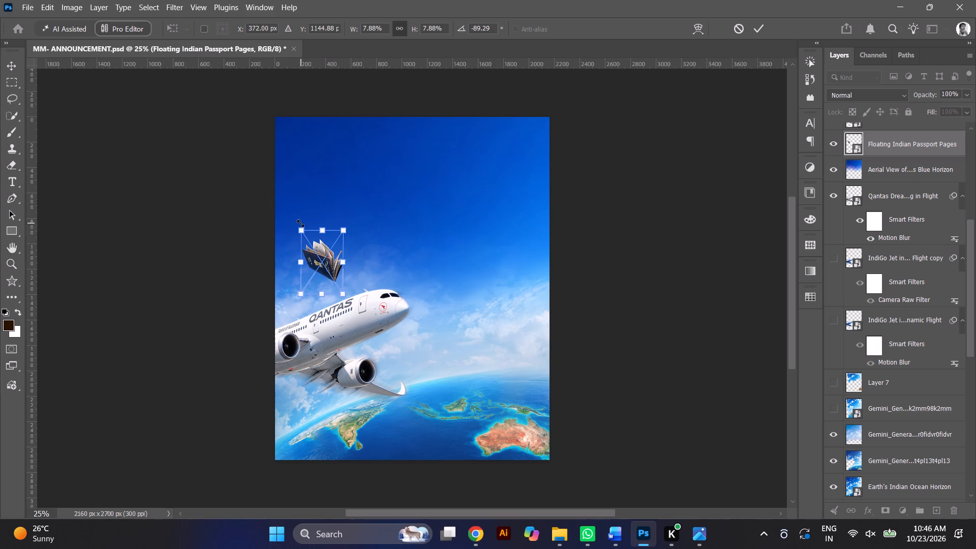
drag(299, 229, 304, 238)
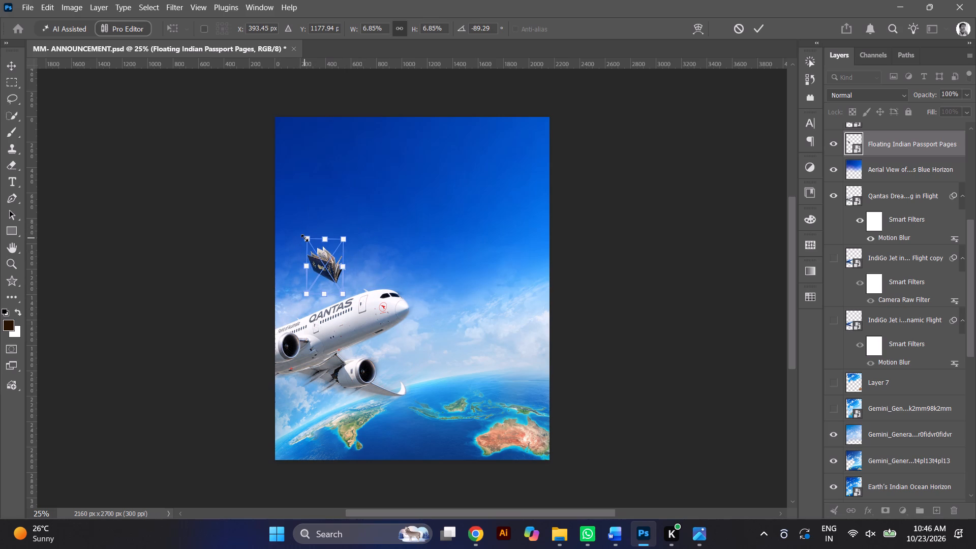
drag(318, 257, 280, 243)
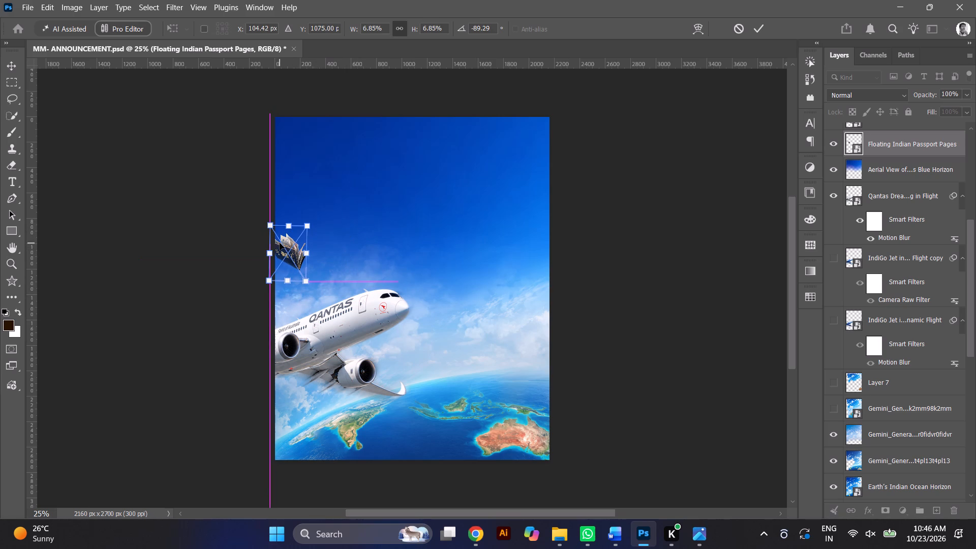
drag(301, 257, 308, 258)
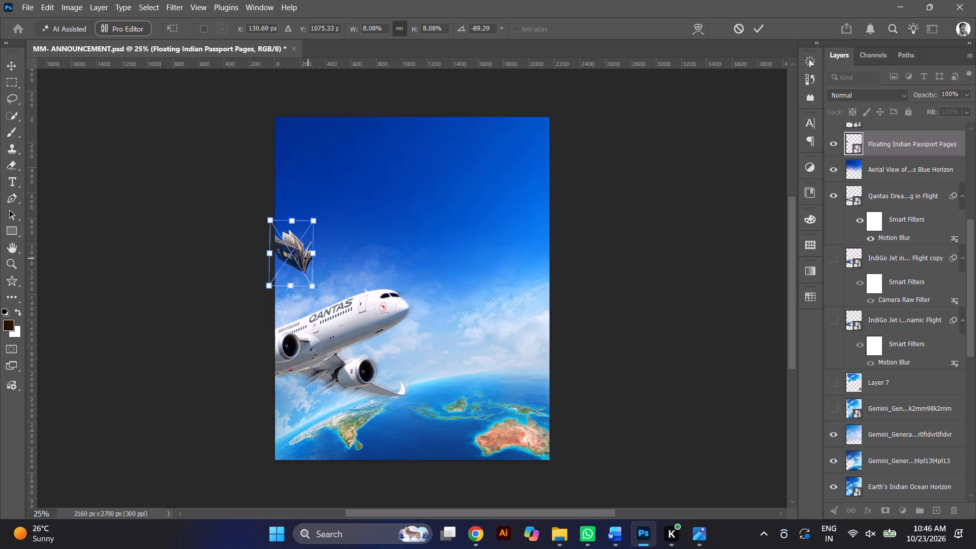
click(759, 26)
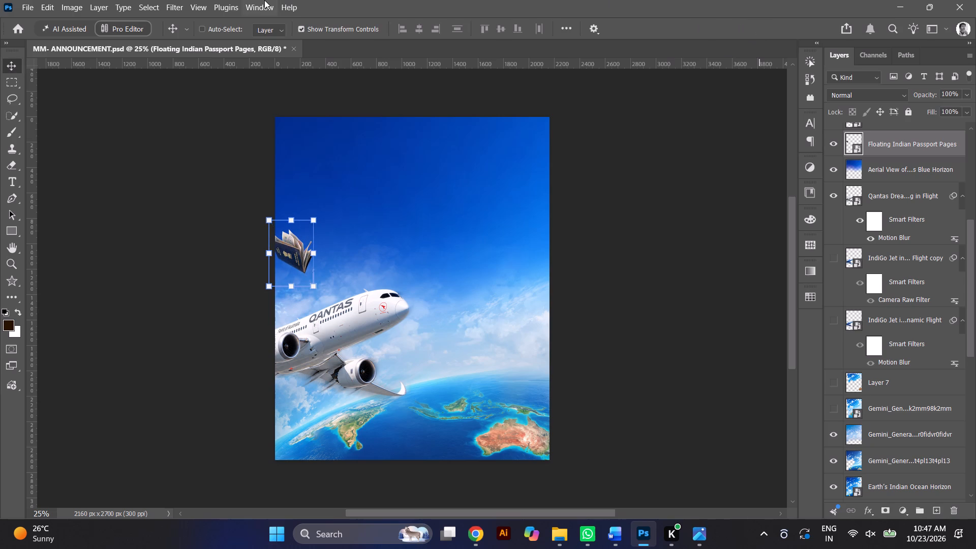
Apply a Motion Blur to the passport with an angle of -52° and a distance of 12 pixels.
click(180, 0)
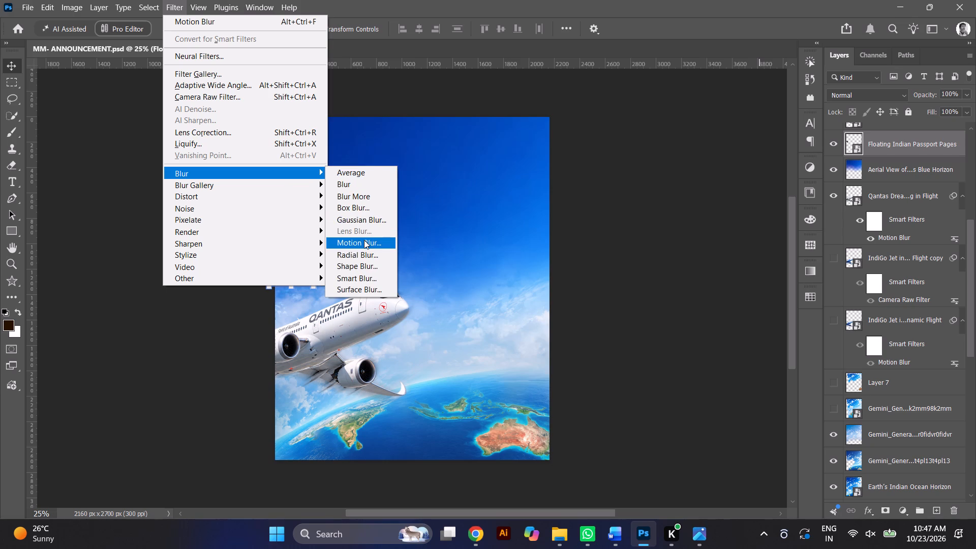
click(364, 241)
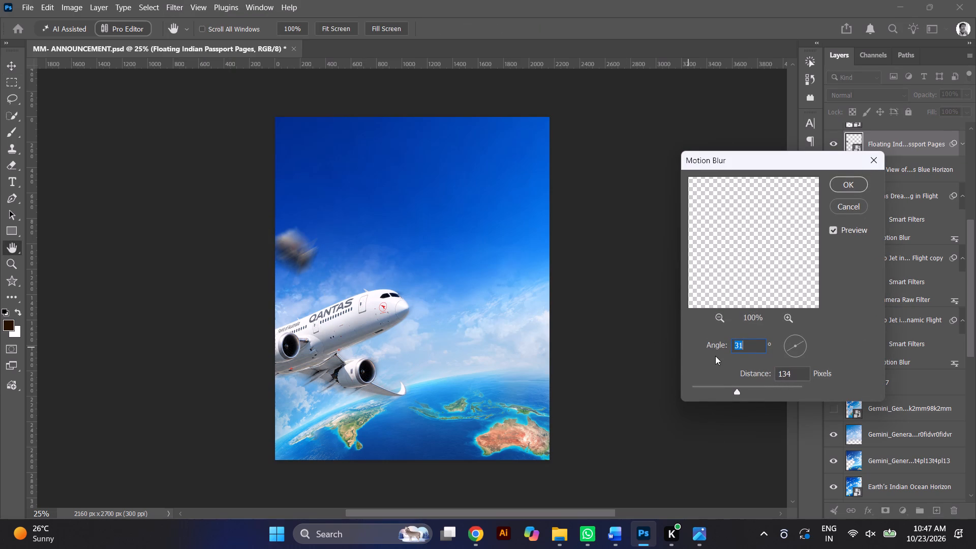
click(720, 388)
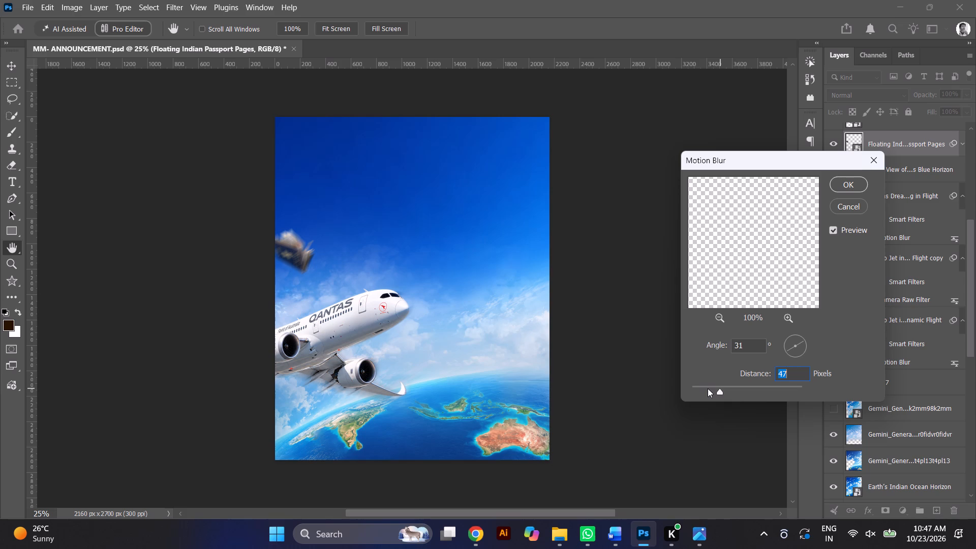
click(708, 388)
key(ctrl+plus)
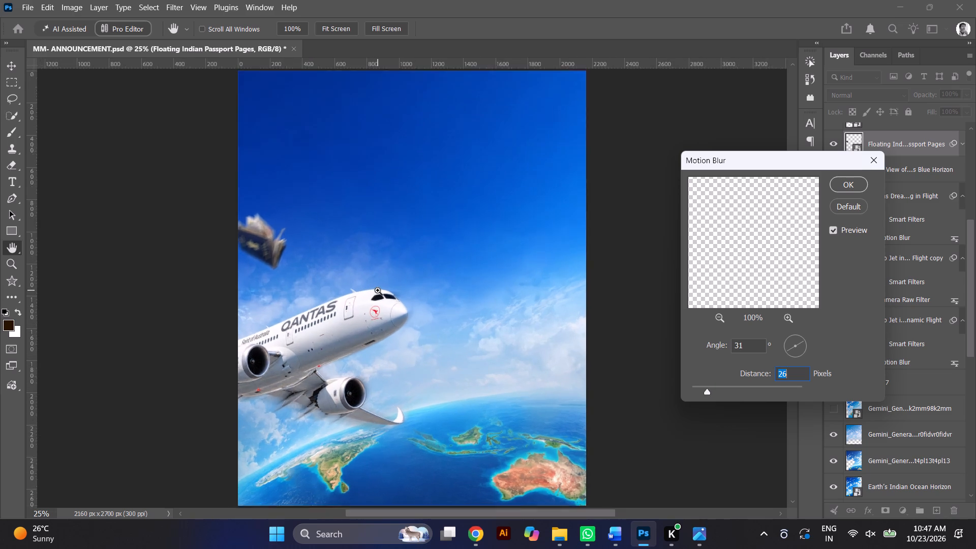
key(ctrl+plus)
key(ctrl+plus)
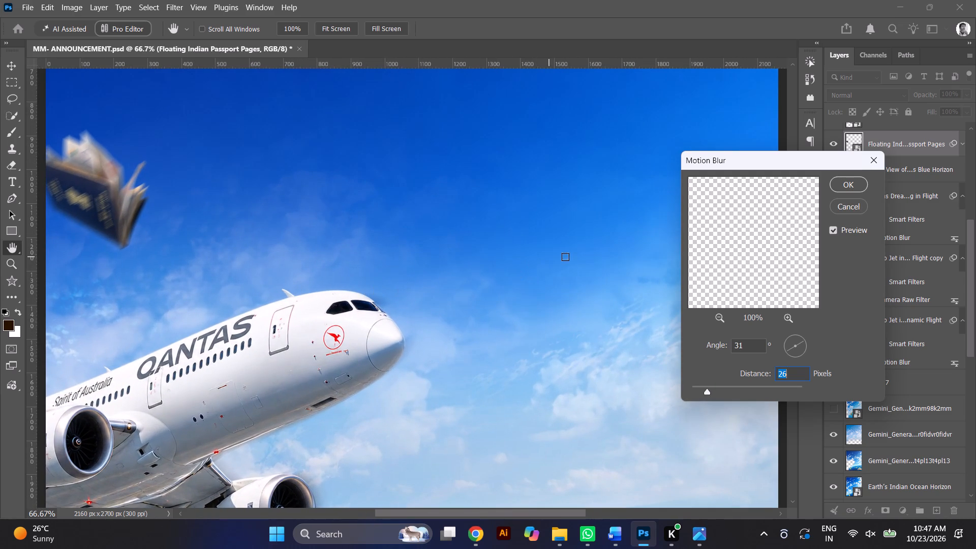
click(791, 340)
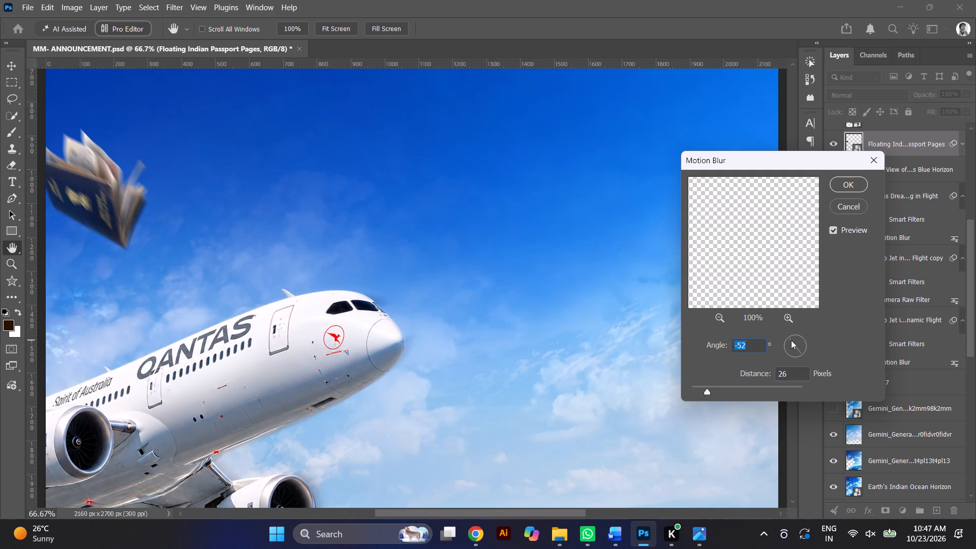
click(698, 390)
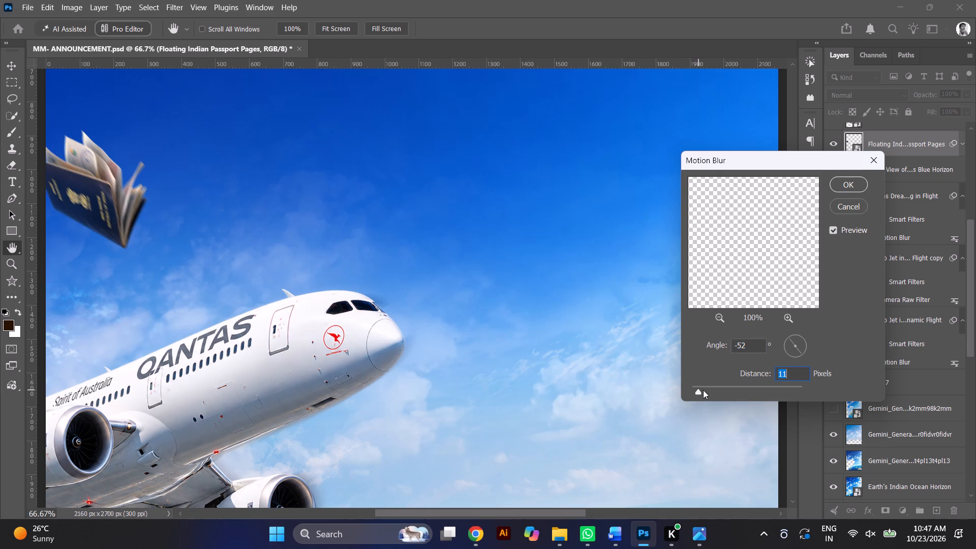
click(708, 389)
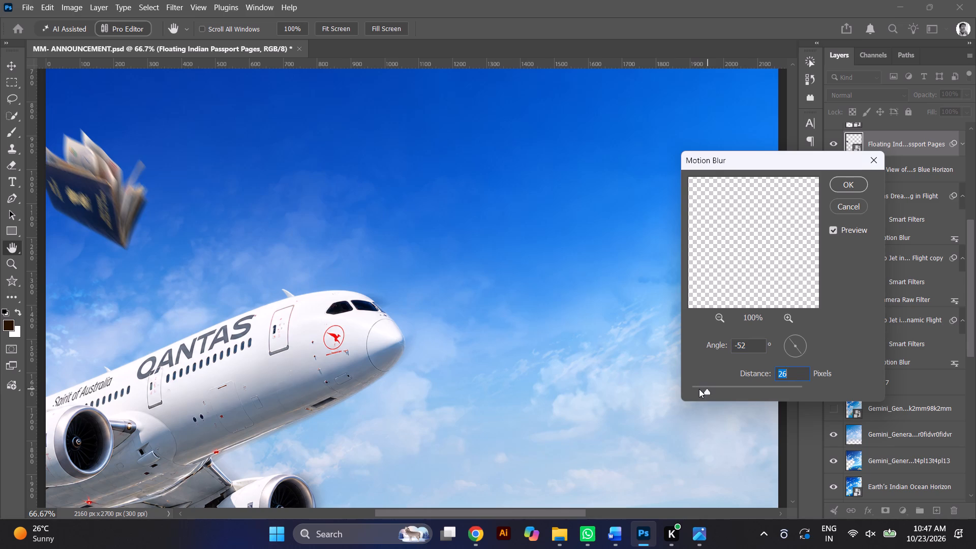
click(699, 389)
key(ctrl+minus)
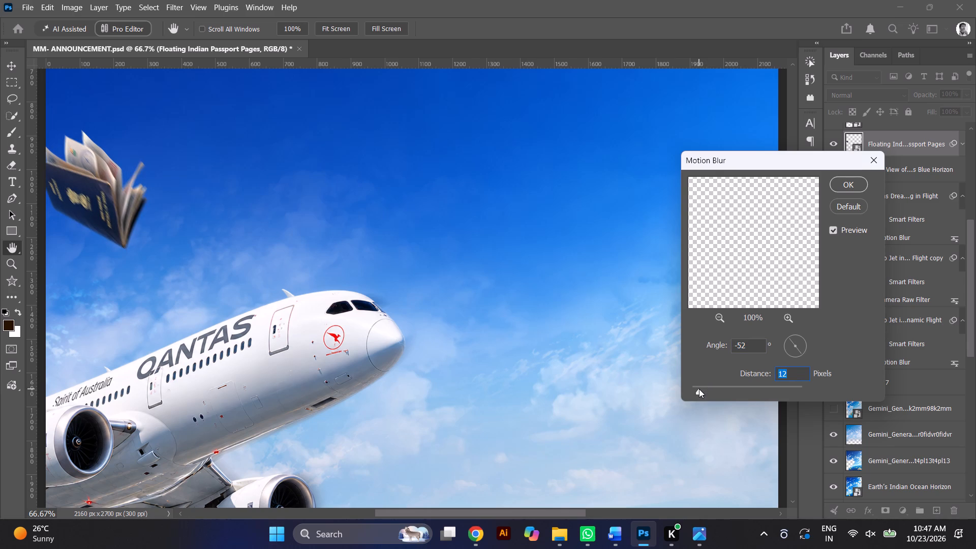
key(ctrl+minus)
key(ctrl+minus)
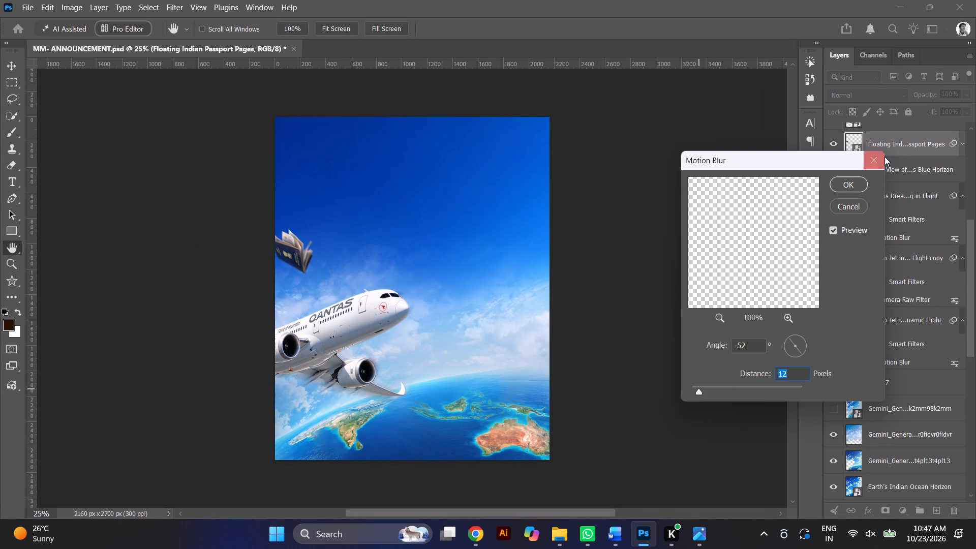
click(843, 183)
click(473, 533)
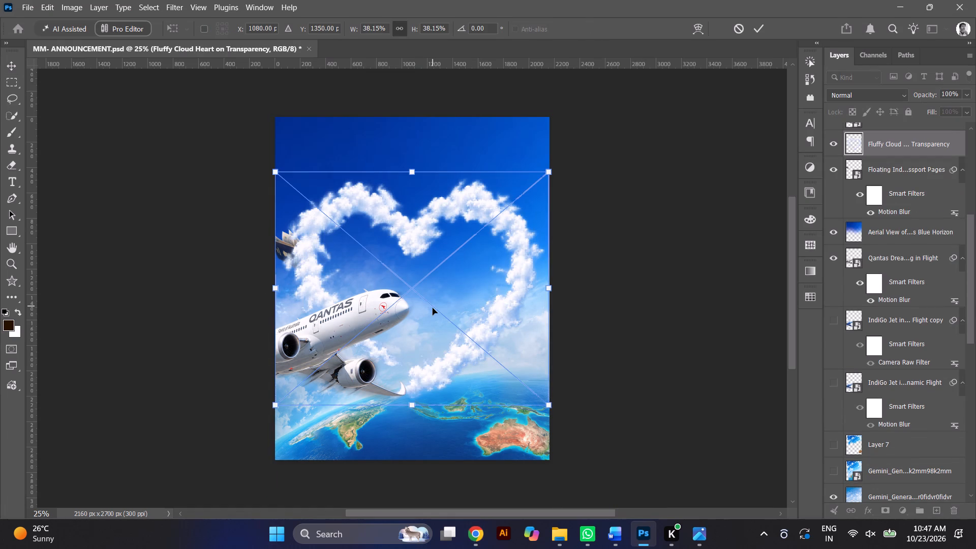
drag(433, 308, 437, 273)
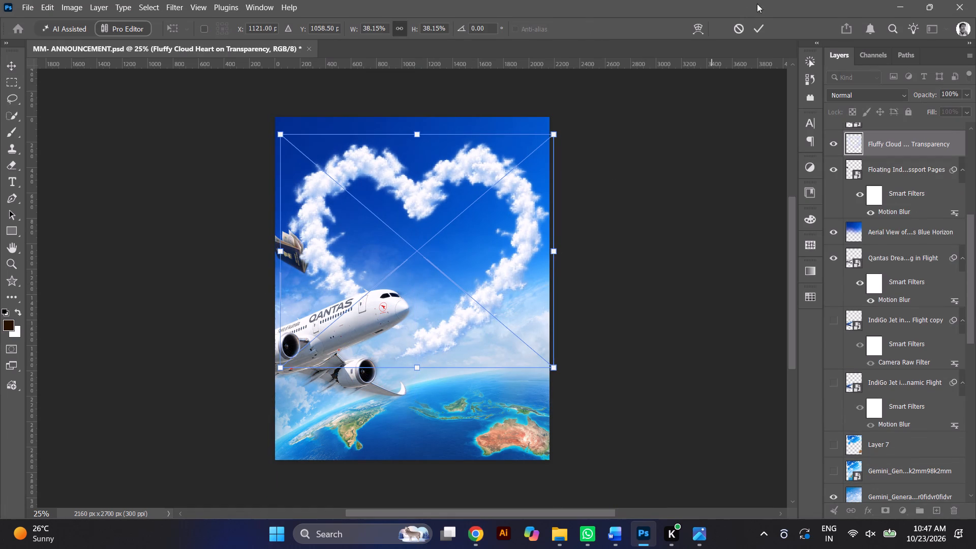
click(758, 30)
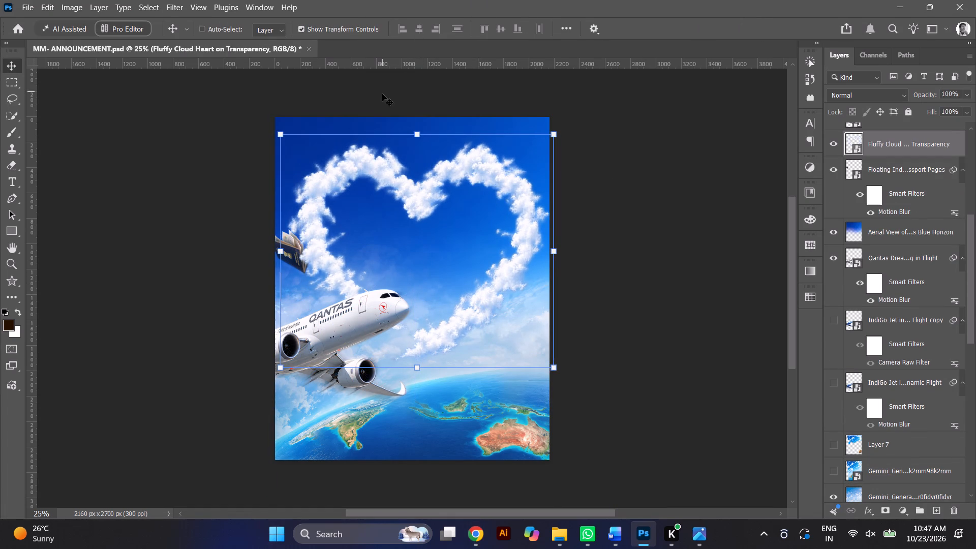
Shrink and narrow the cloud heart to about 19.05% wide by 25.11% high, rotated 0.13°, and position it just above the plane's nose.
click(420, 138)
click(403, 29)
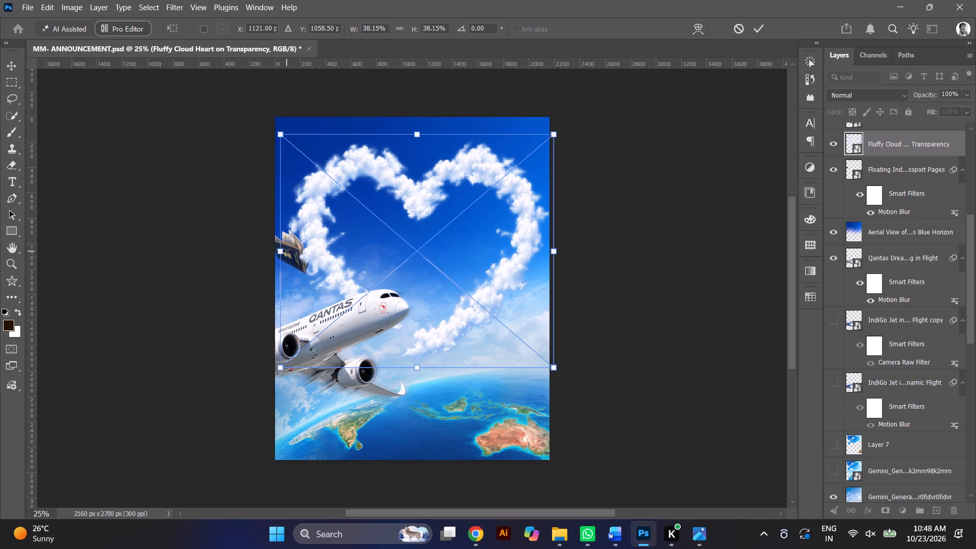
drag(280, 250, 338, 253)
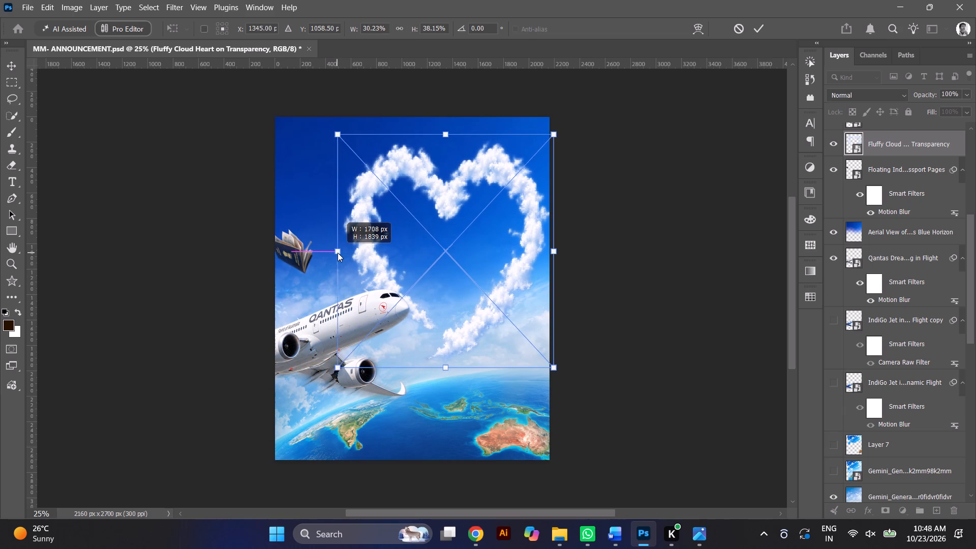
drag(338, 253, 360, 259)
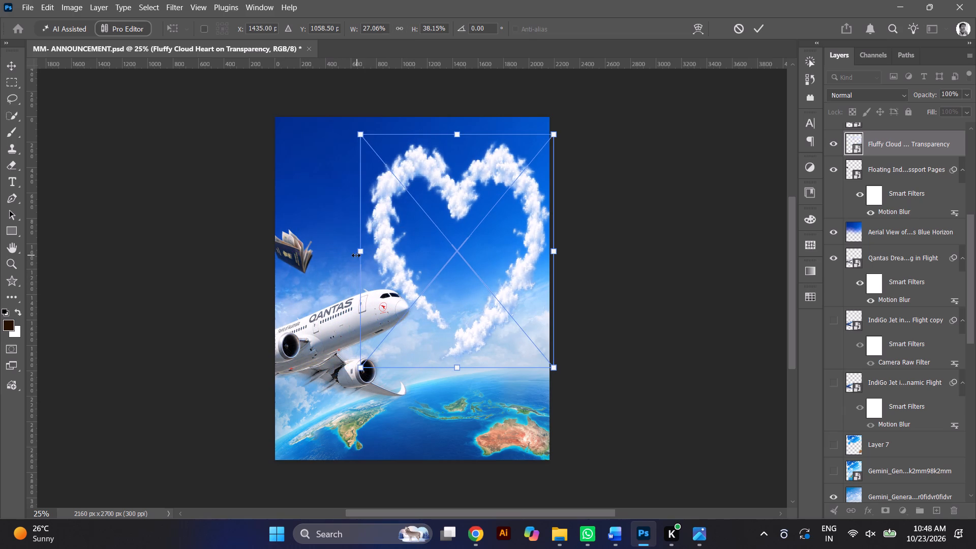
drag(352, 255, 345, 255)
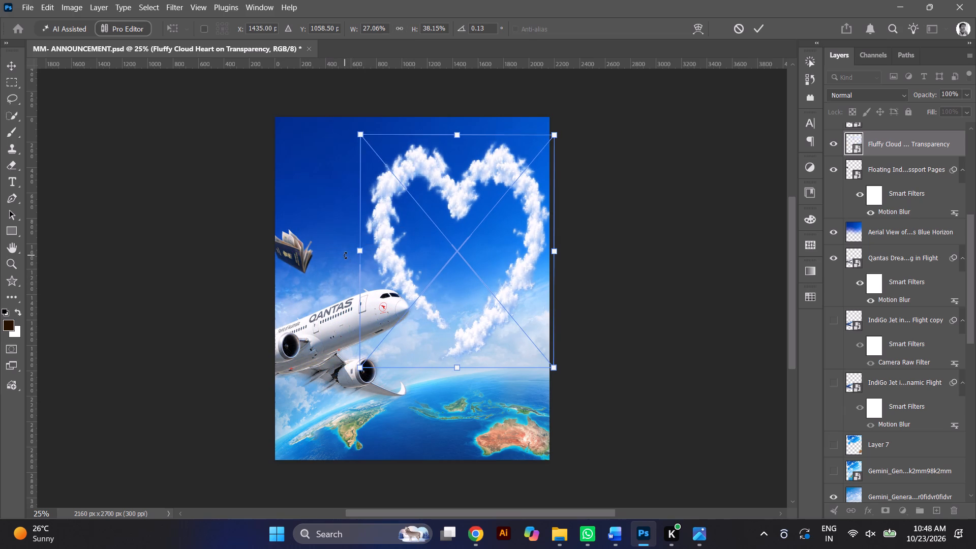
click(759, 33)
drag(556, 368, 498, 286)
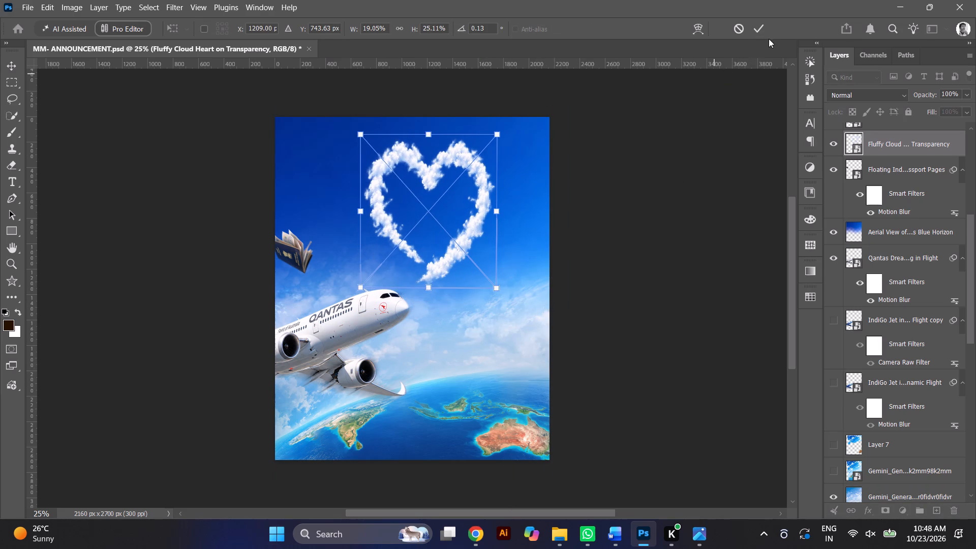
click(762, 29)
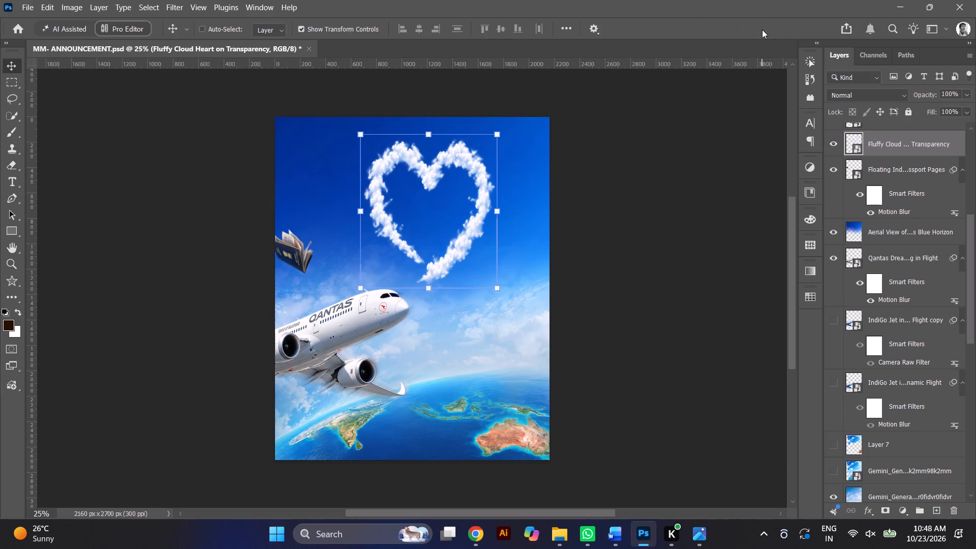
drag(419, 204, 397, 235)
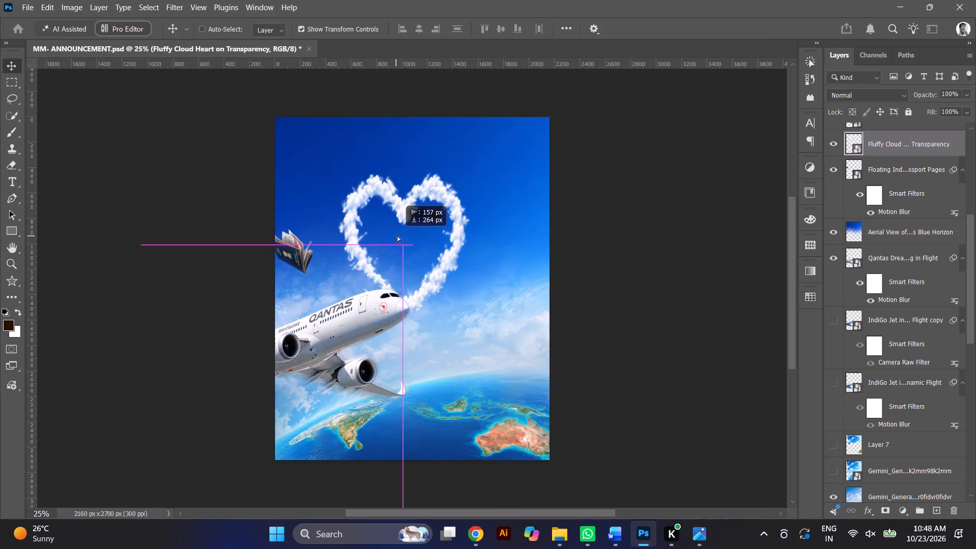
drag(397, 235, 408, 221)
Set the Fluffy Cloud Heart layer's blend mode to Lighter Color.
click(873, 95)
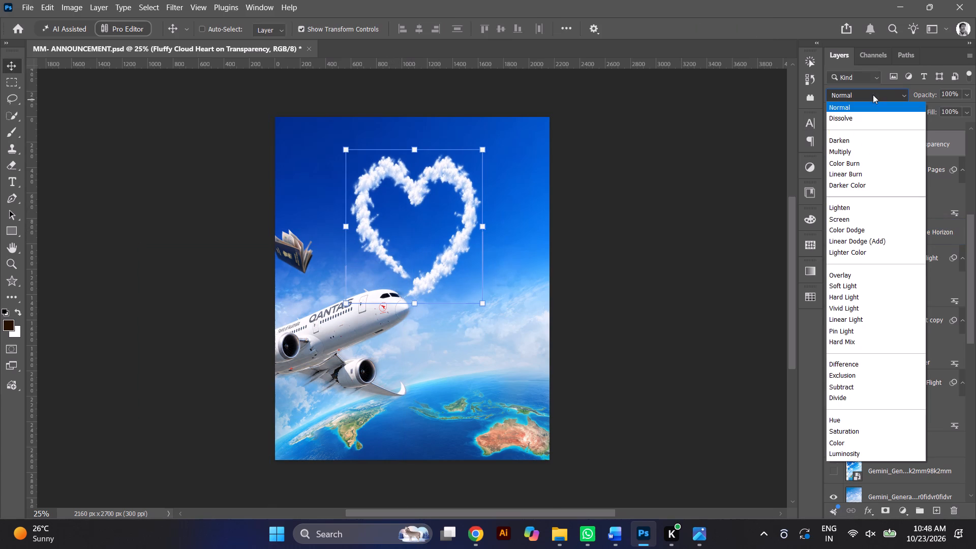
click(863, 264)
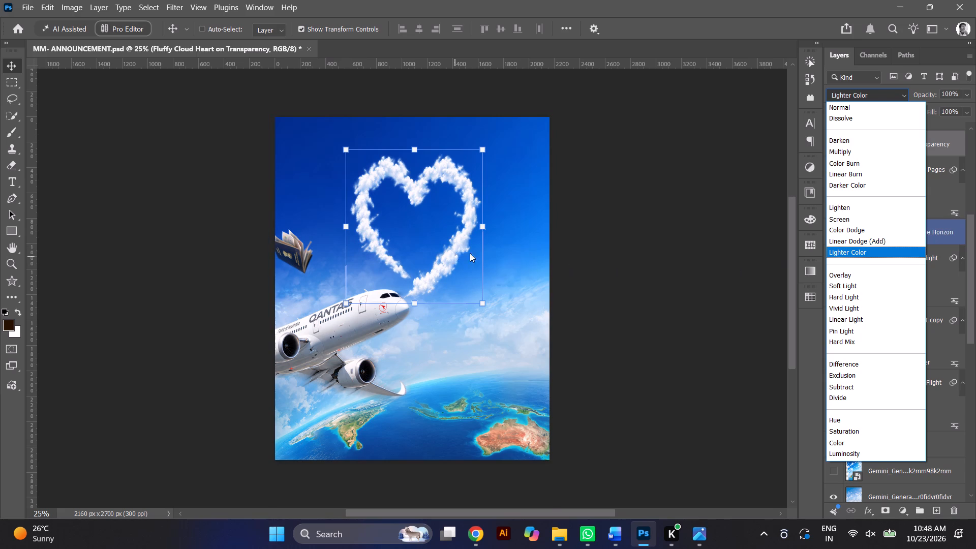
click(862, 251)
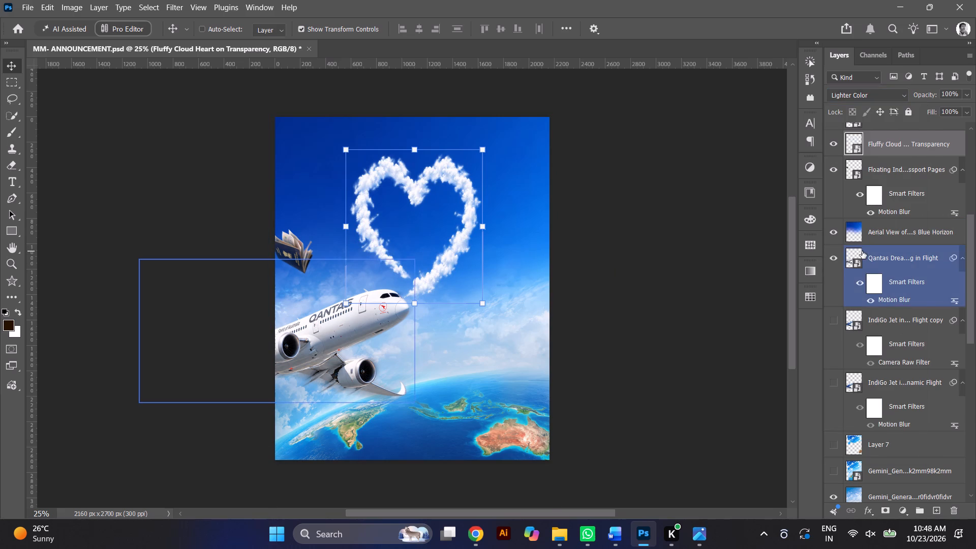
Make the MM MAIN title group visible on the poster.
click(833, 171)
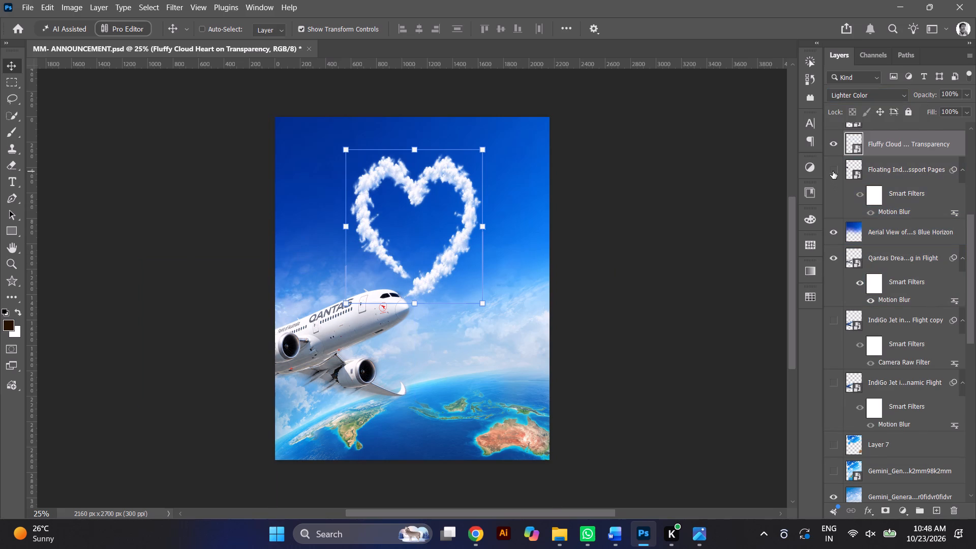
click(833, 171)
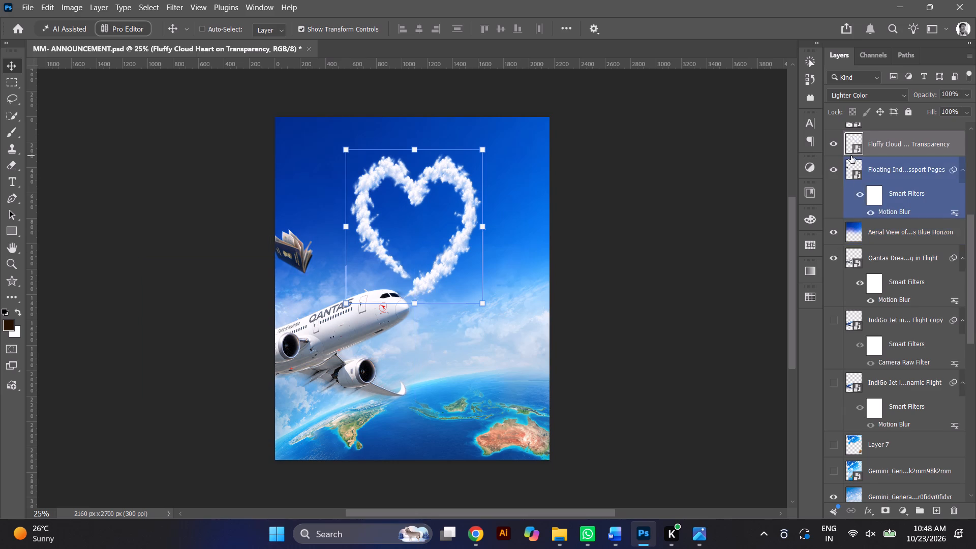
scroll(851, 156, up, 4)
click(835, 129)
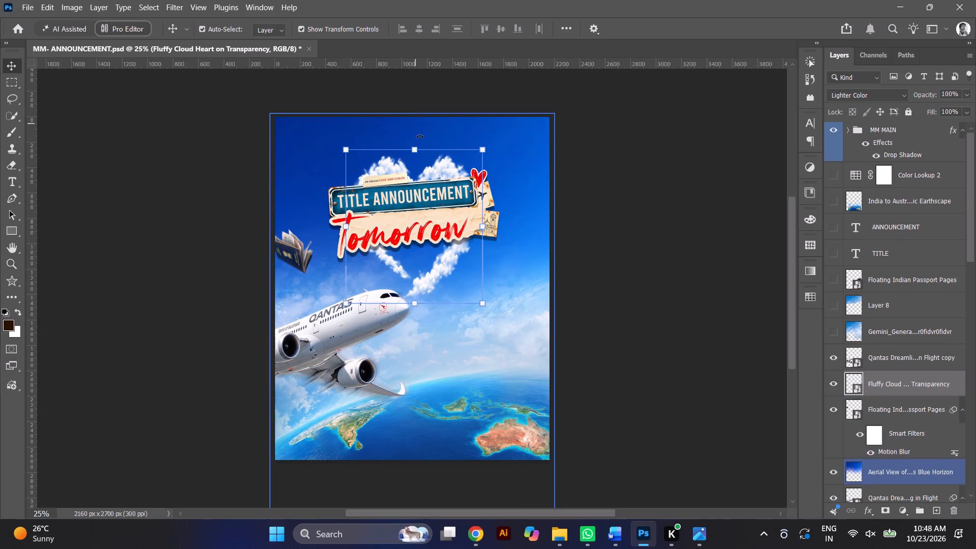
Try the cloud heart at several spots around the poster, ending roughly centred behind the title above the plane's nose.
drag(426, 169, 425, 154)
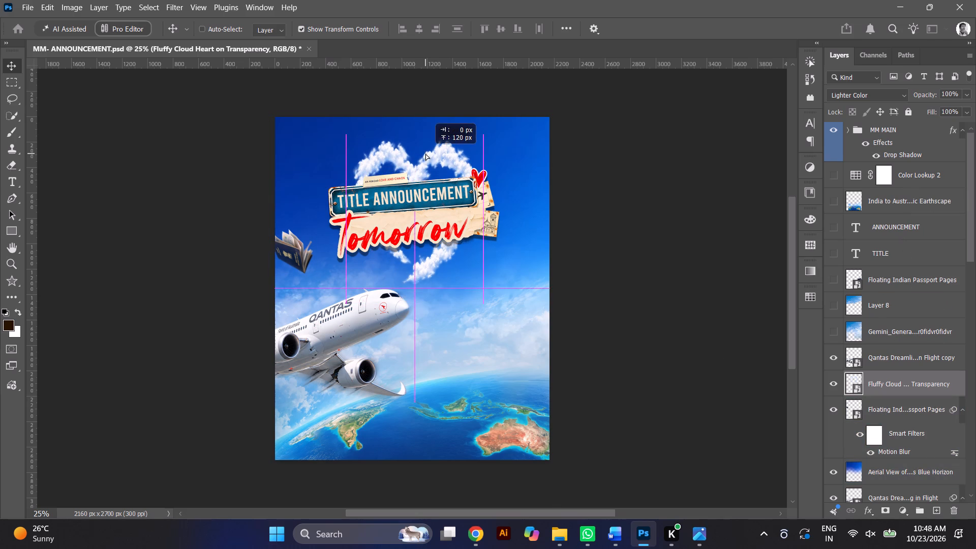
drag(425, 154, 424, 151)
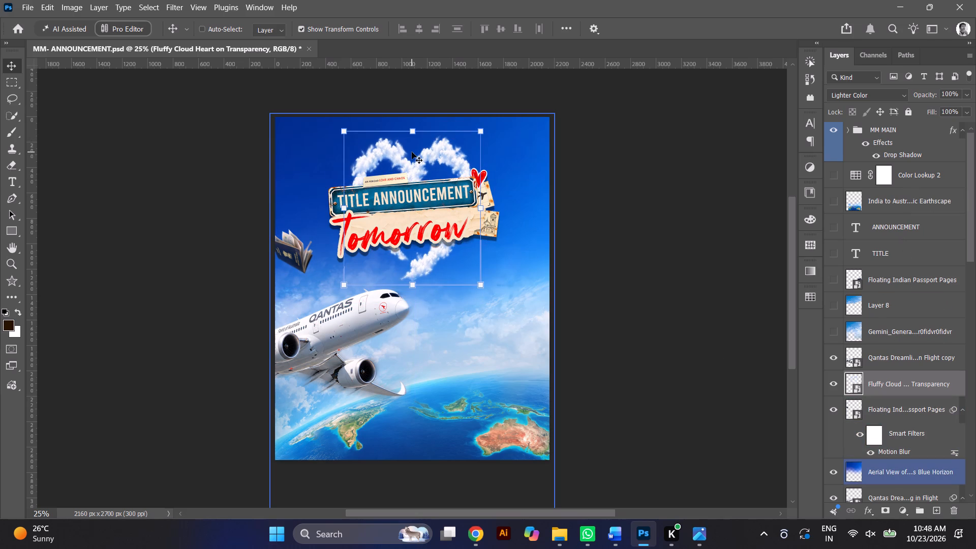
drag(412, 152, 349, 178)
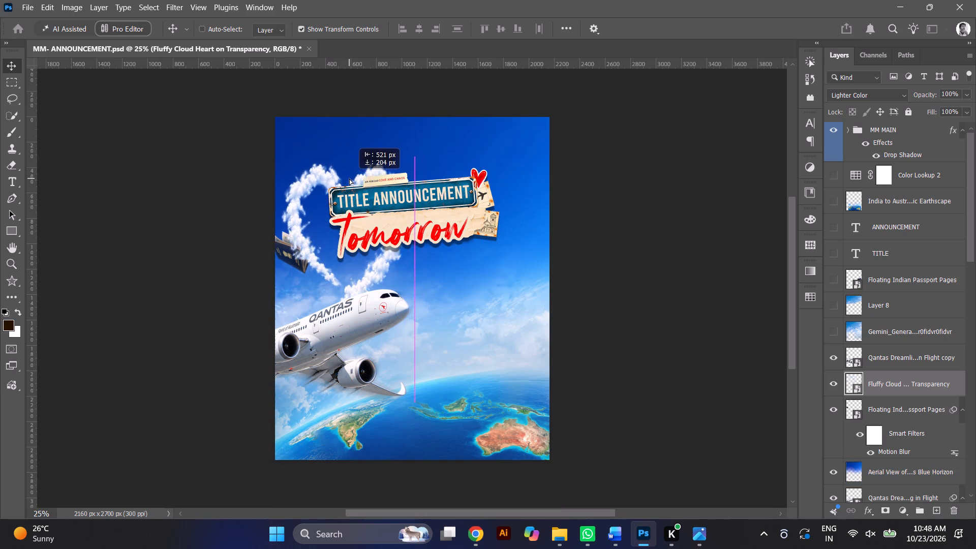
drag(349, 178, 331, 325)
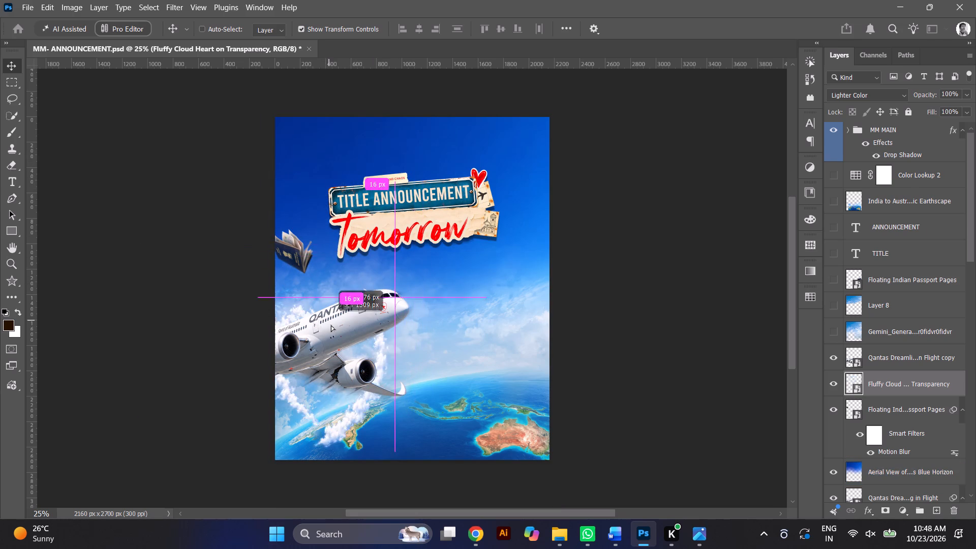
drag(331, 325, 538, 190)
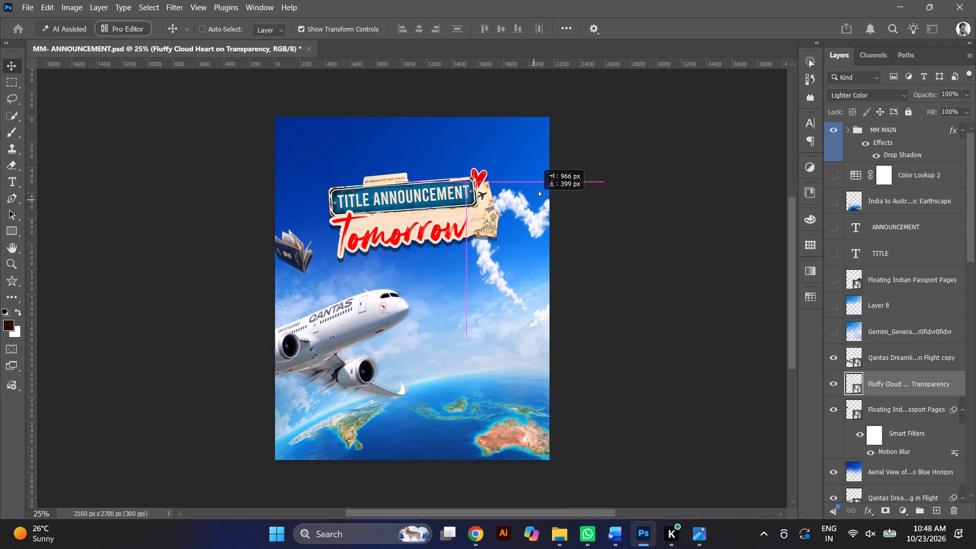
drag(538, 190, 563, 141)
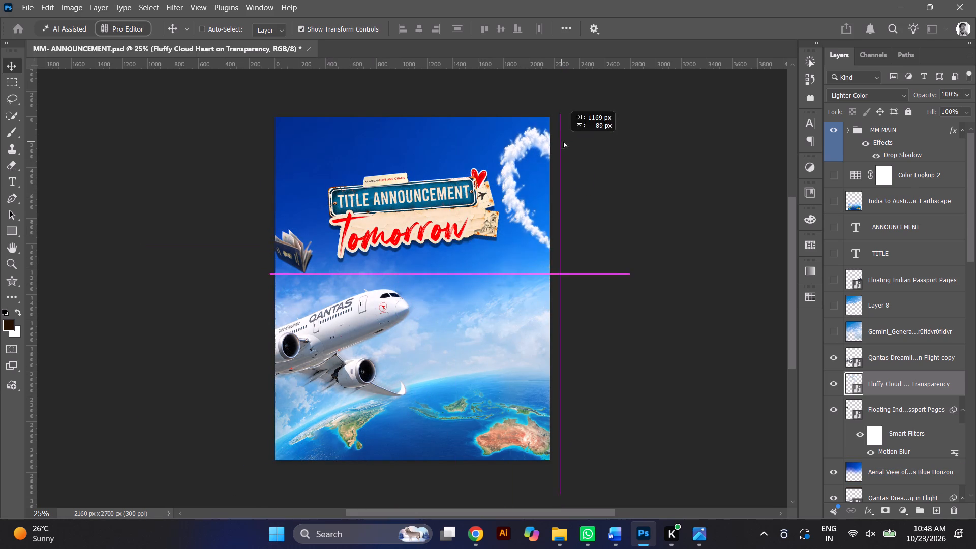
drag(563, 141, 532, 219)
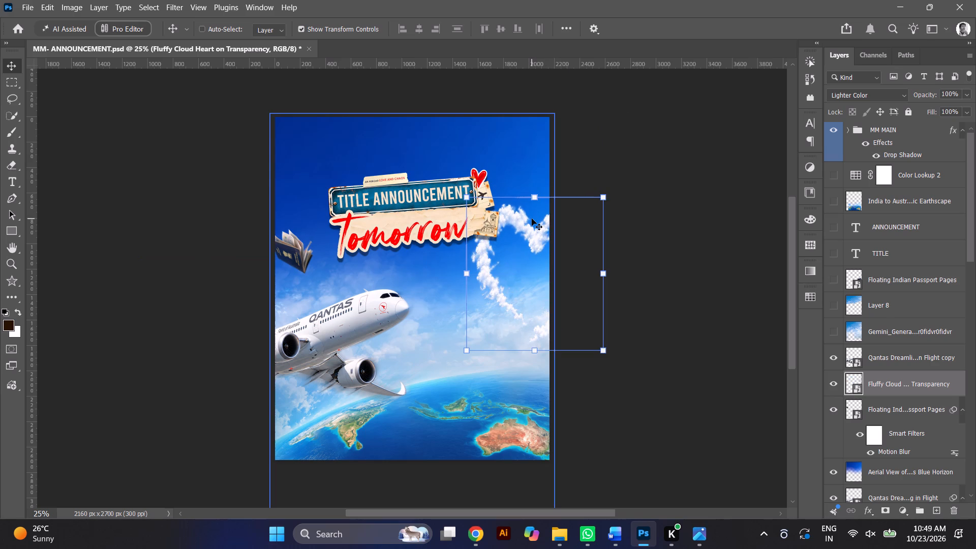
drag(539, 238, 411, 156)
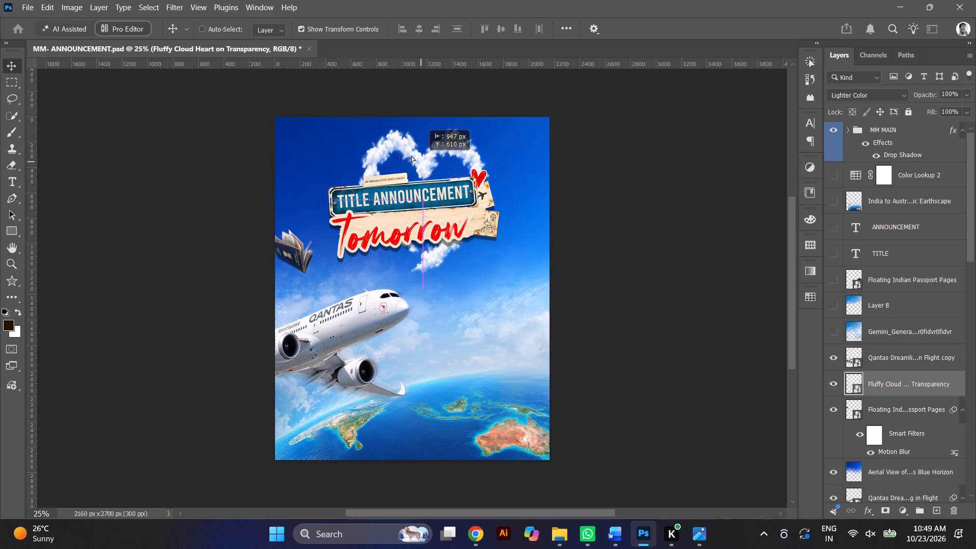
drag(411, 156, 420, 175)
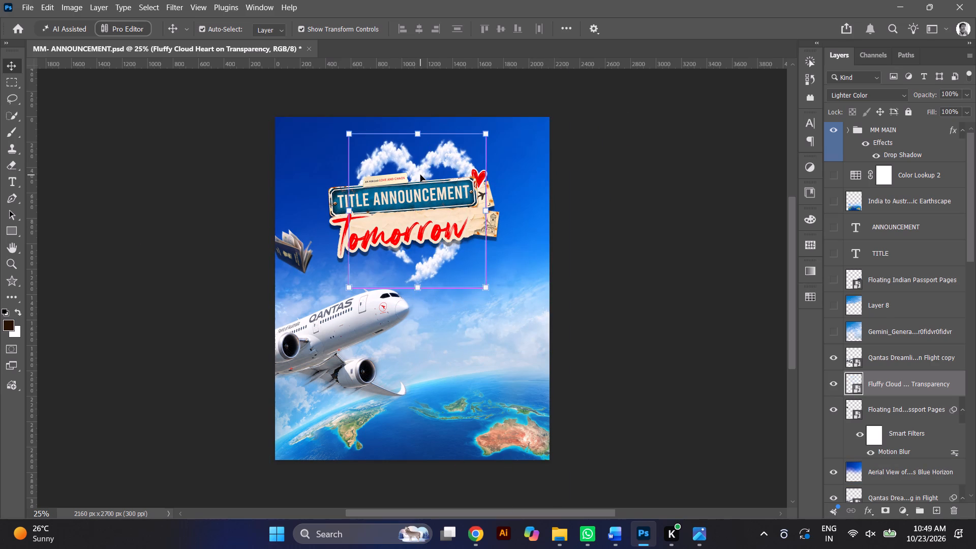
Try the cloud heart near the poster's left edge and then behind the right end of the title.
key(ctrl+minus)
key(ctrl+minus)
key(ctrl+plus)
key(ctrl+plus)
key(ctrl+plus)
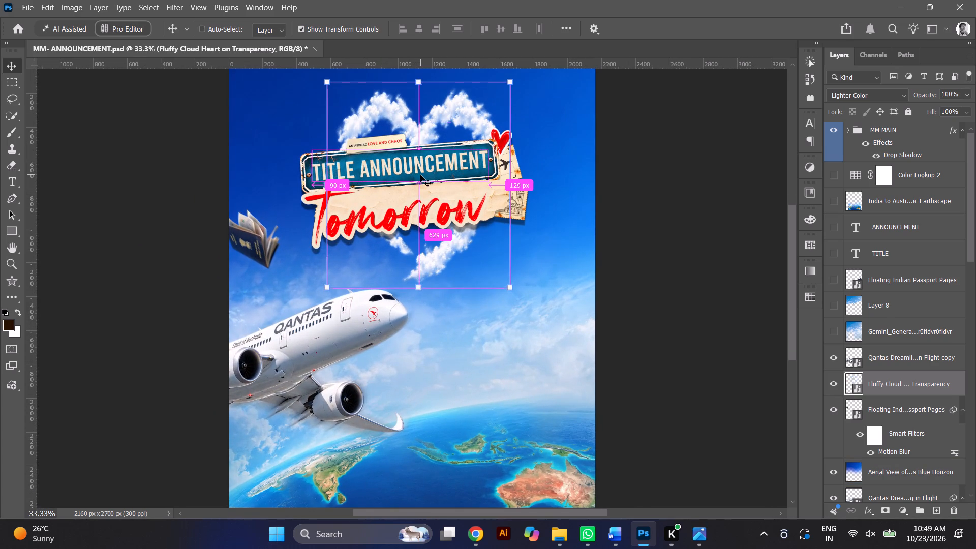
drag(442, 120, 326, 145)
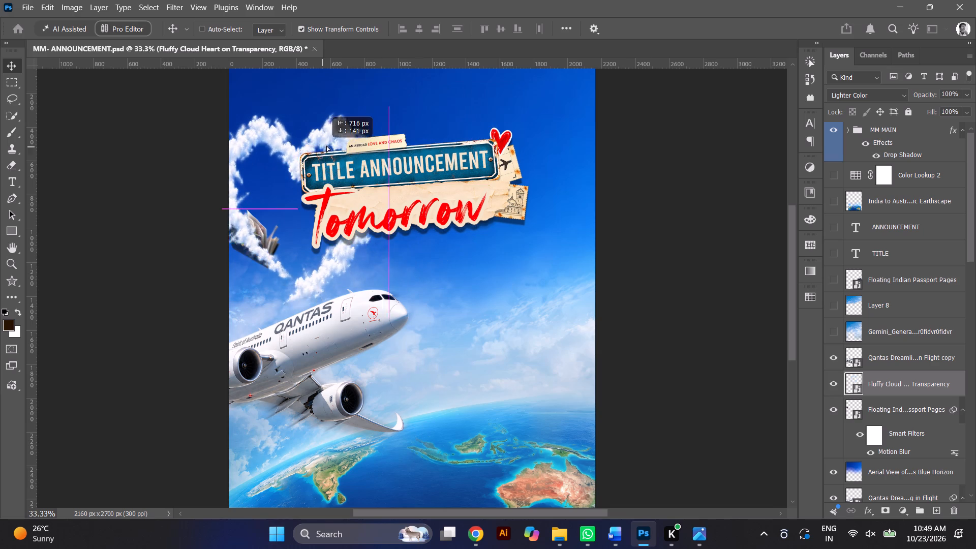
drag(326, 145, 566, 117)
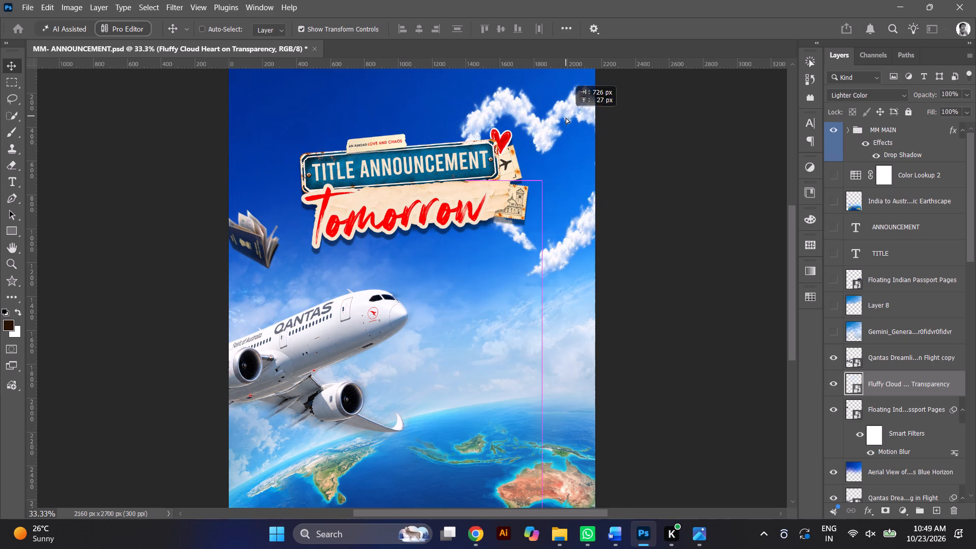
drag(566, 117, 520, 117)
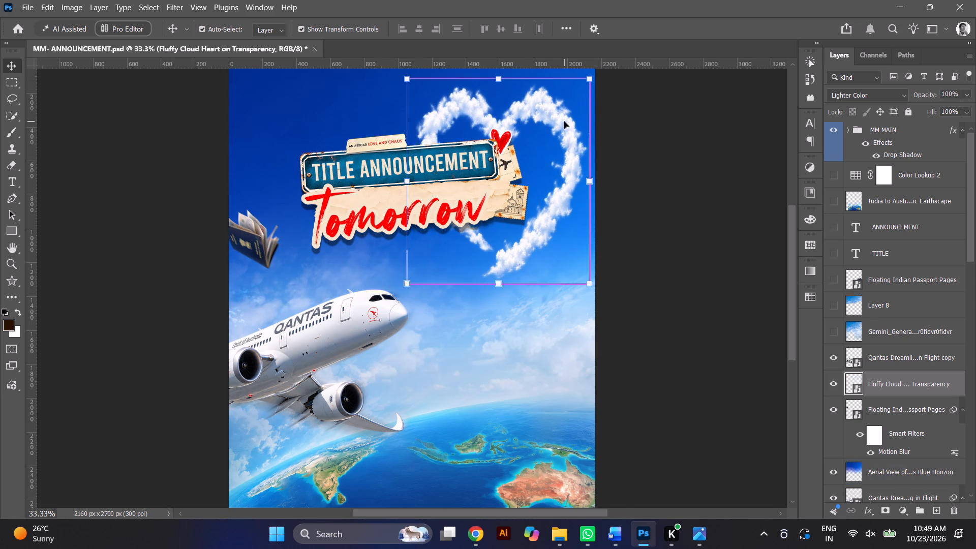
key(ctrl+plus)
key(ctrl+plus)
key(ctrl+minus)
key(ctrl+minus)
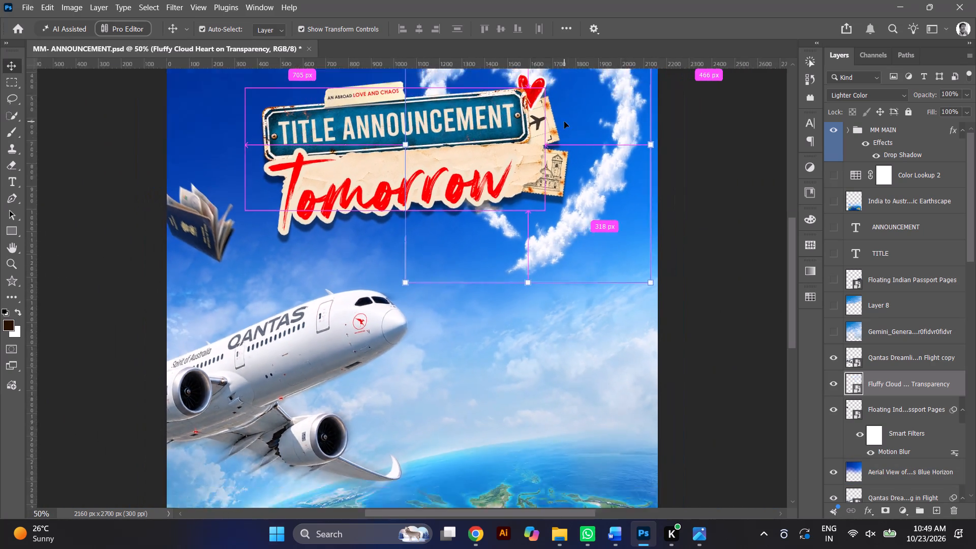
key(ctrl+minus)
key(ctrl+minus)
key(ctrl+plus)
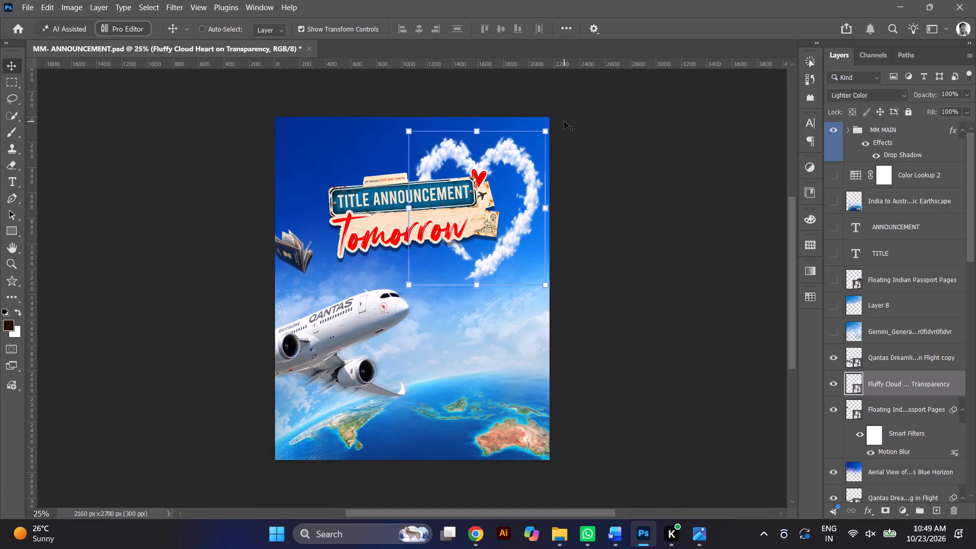
Move the cloud heart back behind the middle of the title, with its tip just above the plane's nose.
drag(514, 160, 456, 173)
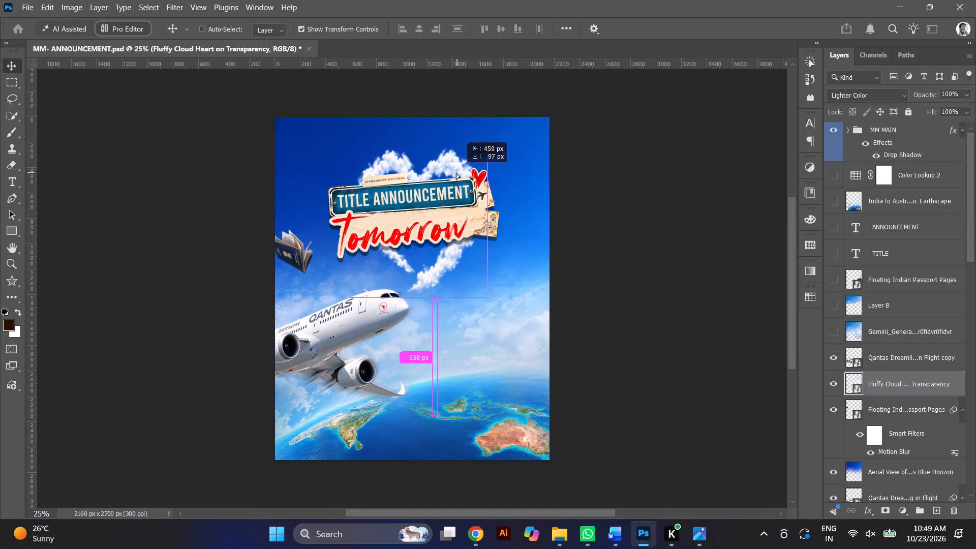
drag(456, 173, 449, 173)
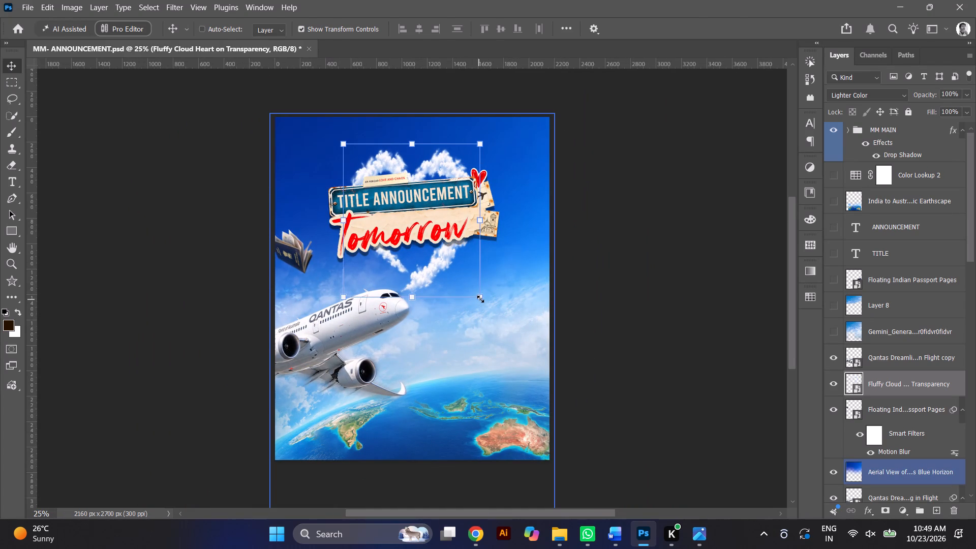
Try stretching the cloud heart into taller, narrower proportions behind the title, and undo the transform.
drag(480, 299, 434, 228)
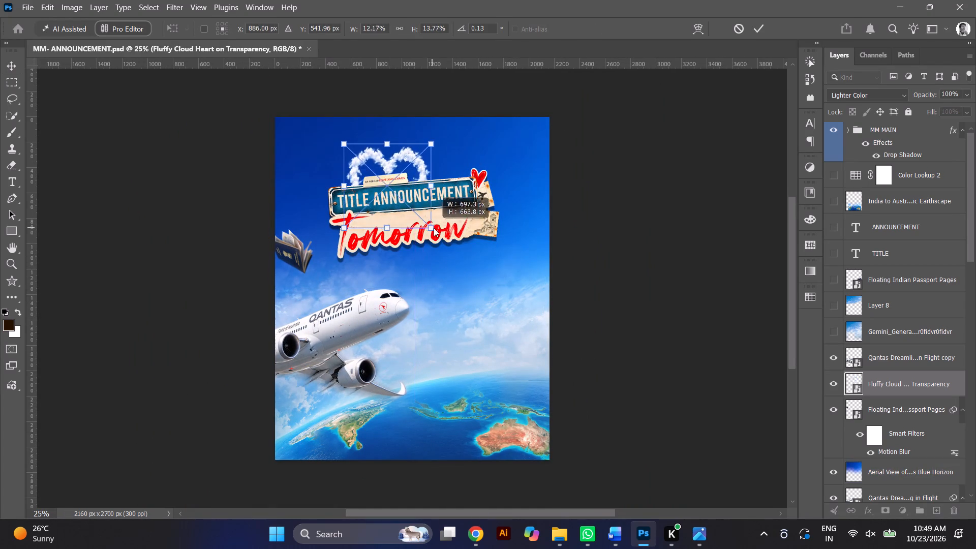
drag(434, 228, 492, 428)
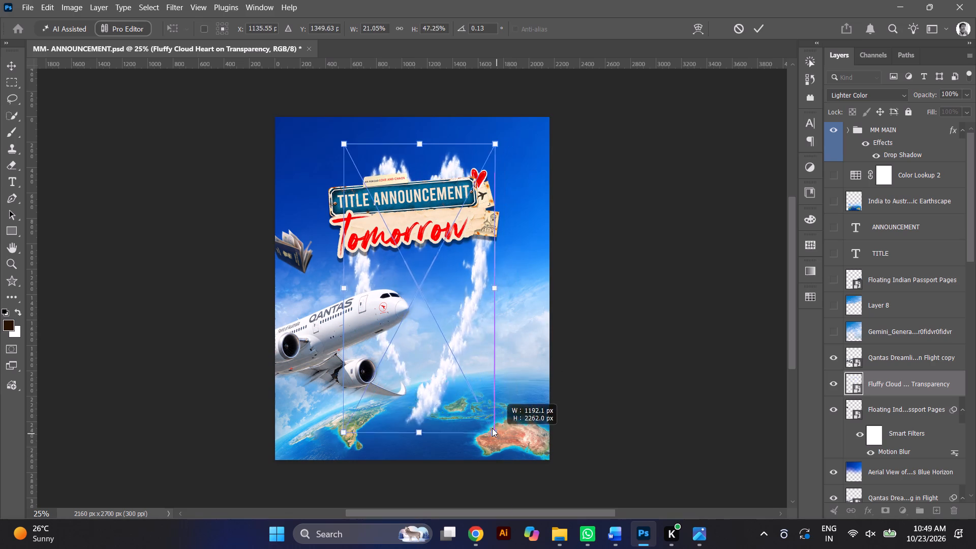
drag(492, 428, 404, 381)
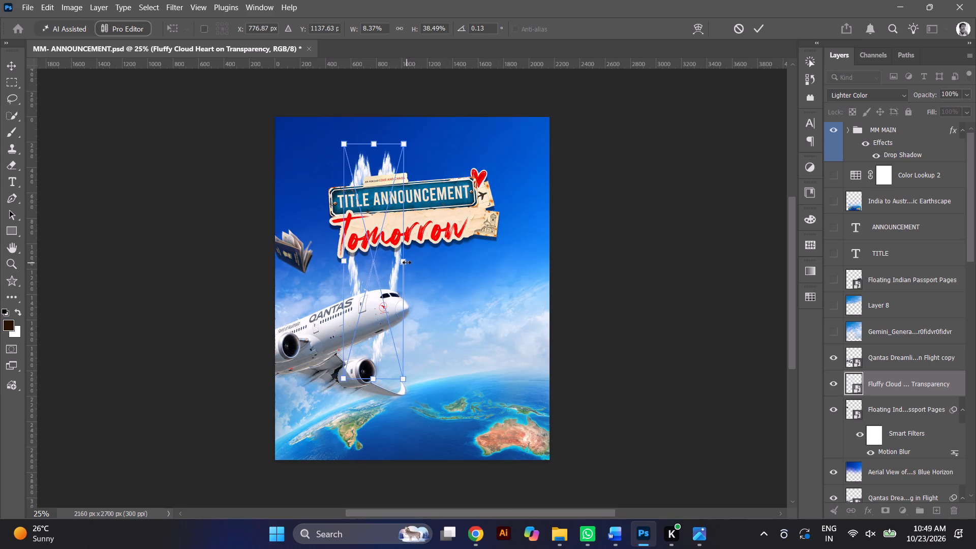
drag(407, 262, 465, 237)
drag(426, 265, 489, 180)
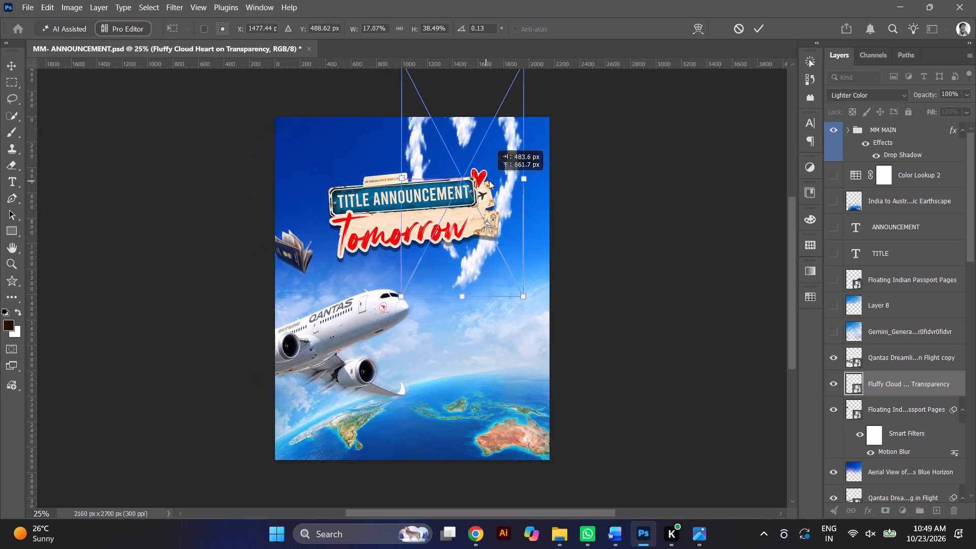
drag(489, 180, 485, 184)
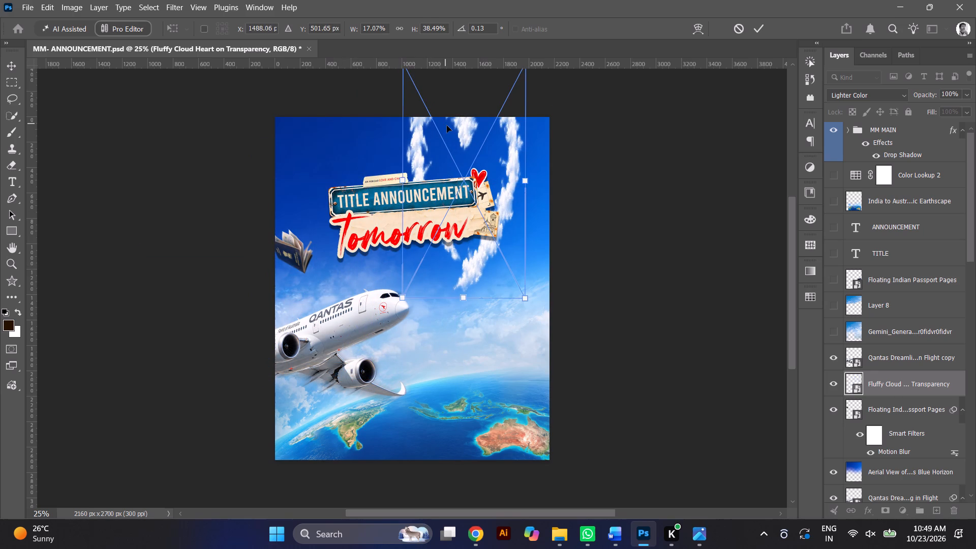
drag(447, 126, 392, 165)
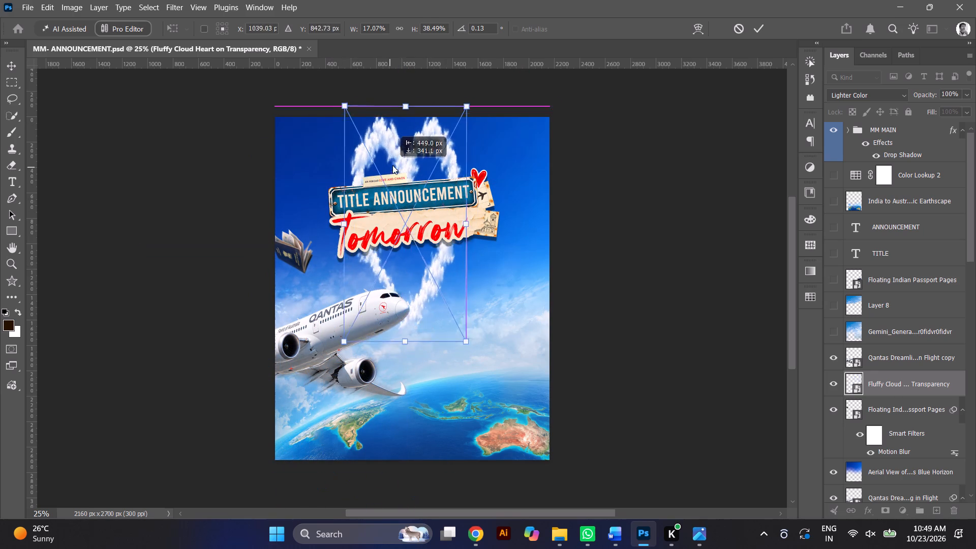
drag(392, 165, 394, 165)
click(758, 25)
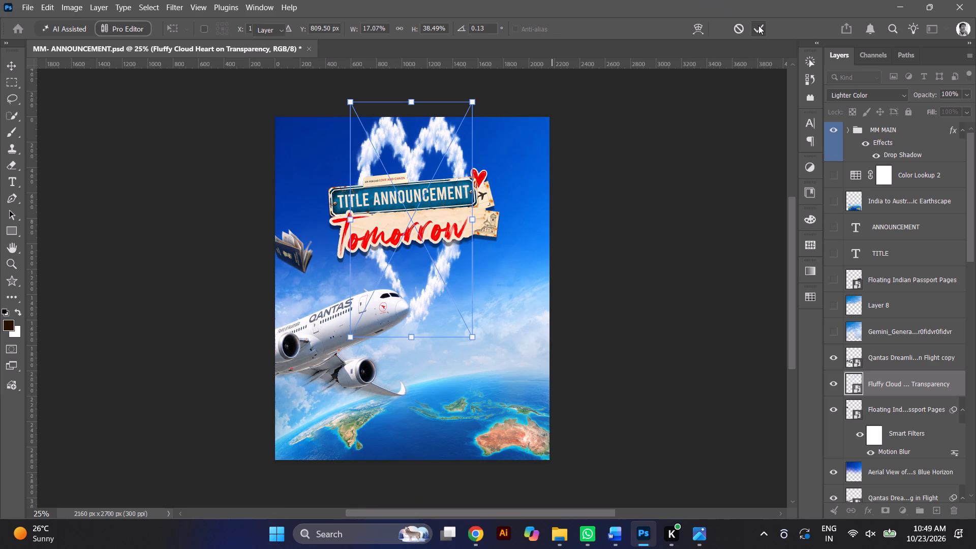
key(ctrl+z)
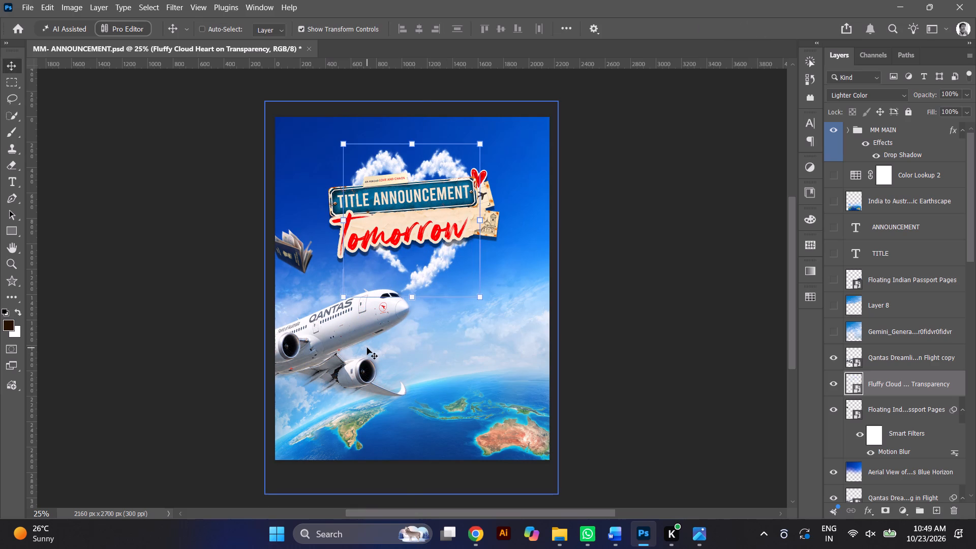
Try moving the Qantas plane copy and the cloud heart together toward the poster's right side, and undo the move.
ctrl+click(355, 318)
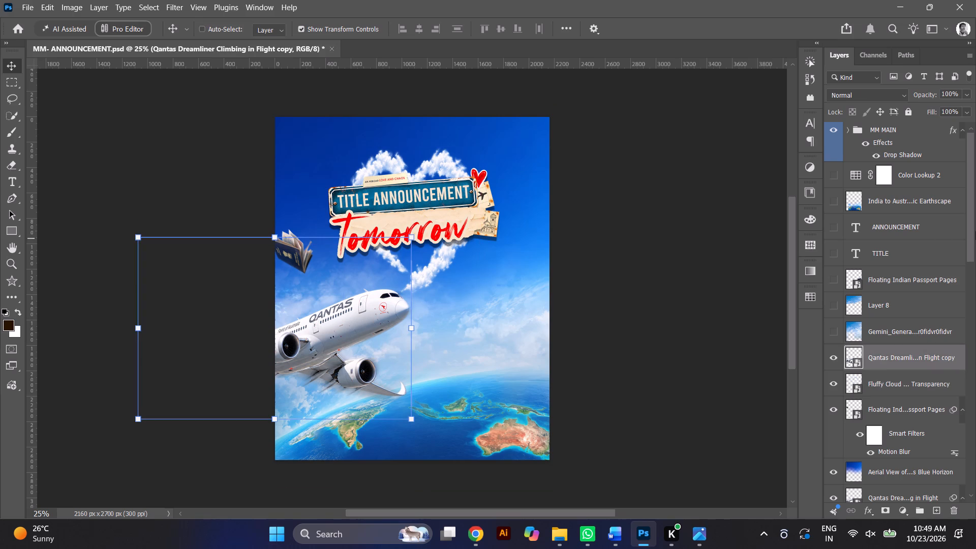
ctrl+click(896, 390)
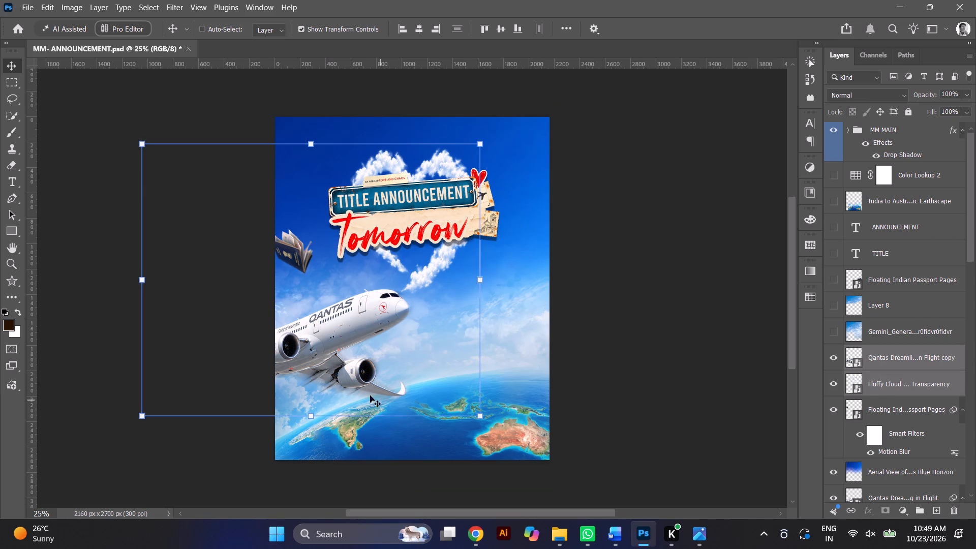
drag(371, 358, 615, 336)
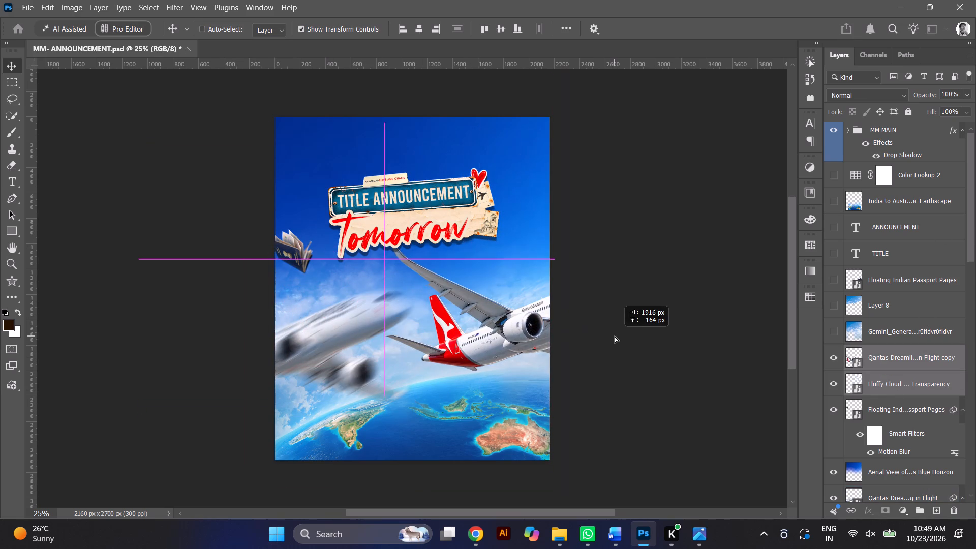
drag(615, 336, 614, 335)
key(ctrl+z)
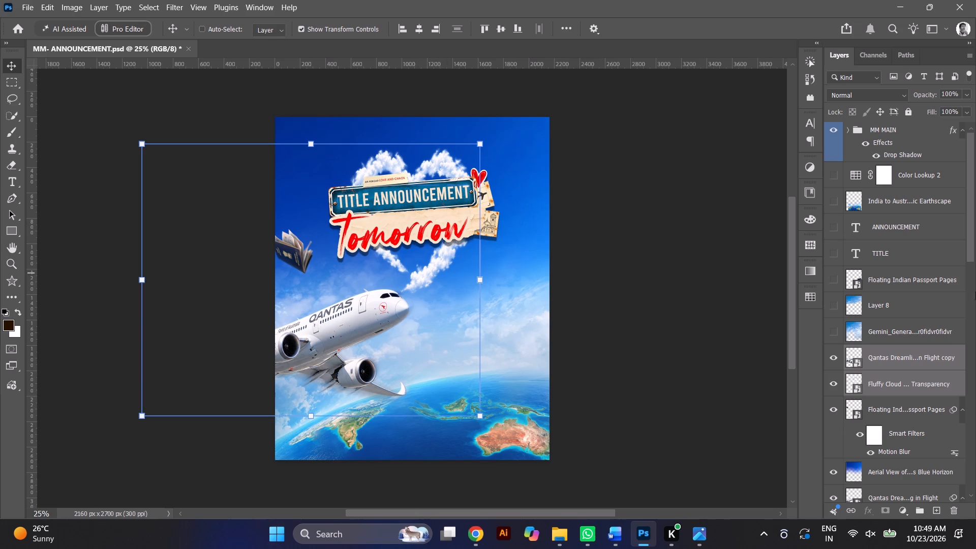
Move the cloud heart alone up and to the right, behind the right end of the title near the poster's top edge.
click(905, 382)
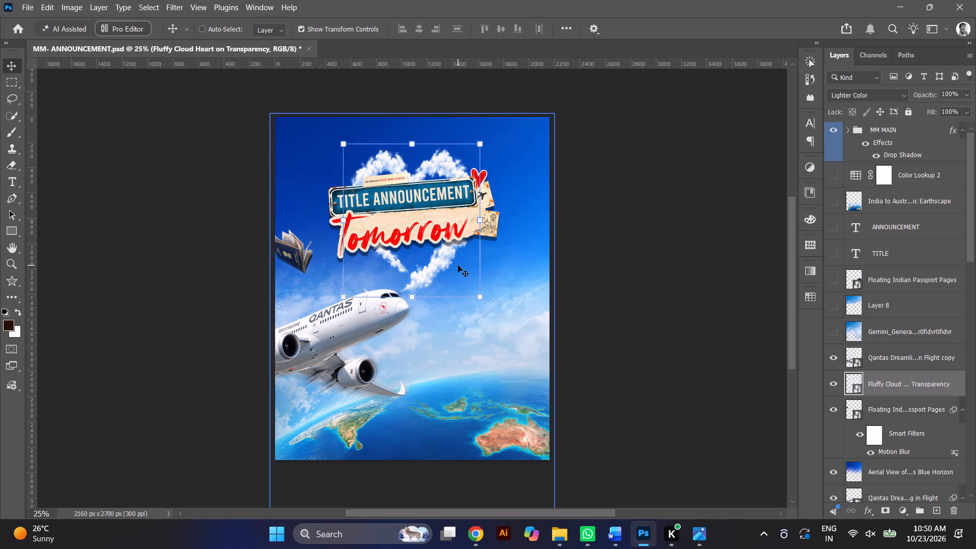
drag(448, 286, 448, 269)
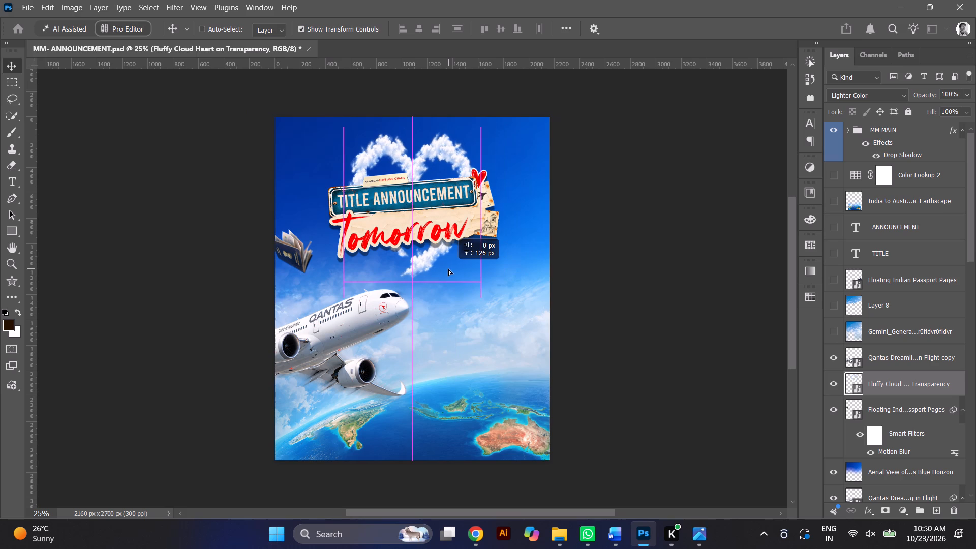
drag(448, 269, 503, 258)
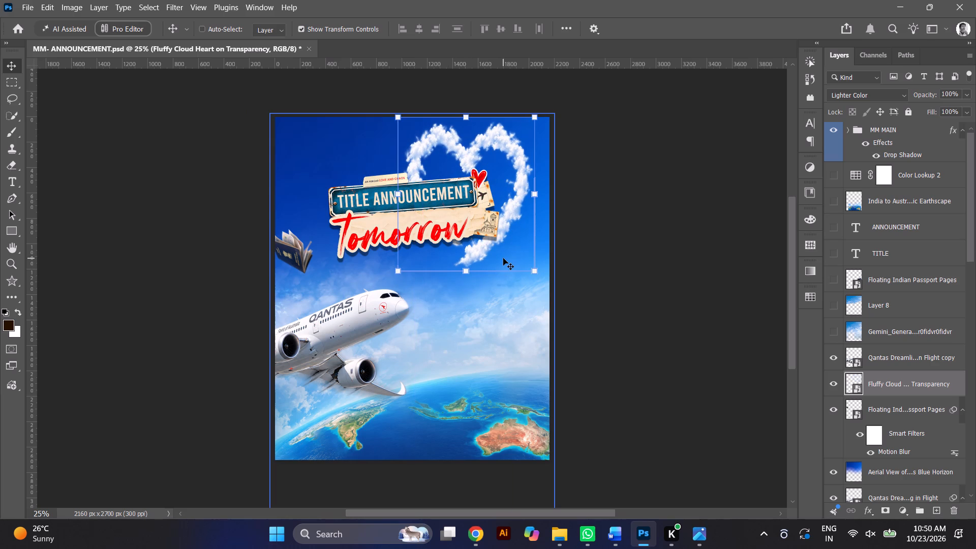
Bring the cloud heart layer above the MM MAIN group and shift it slightly down and left over the title's right half.
drag(904, 384, 889, 202)
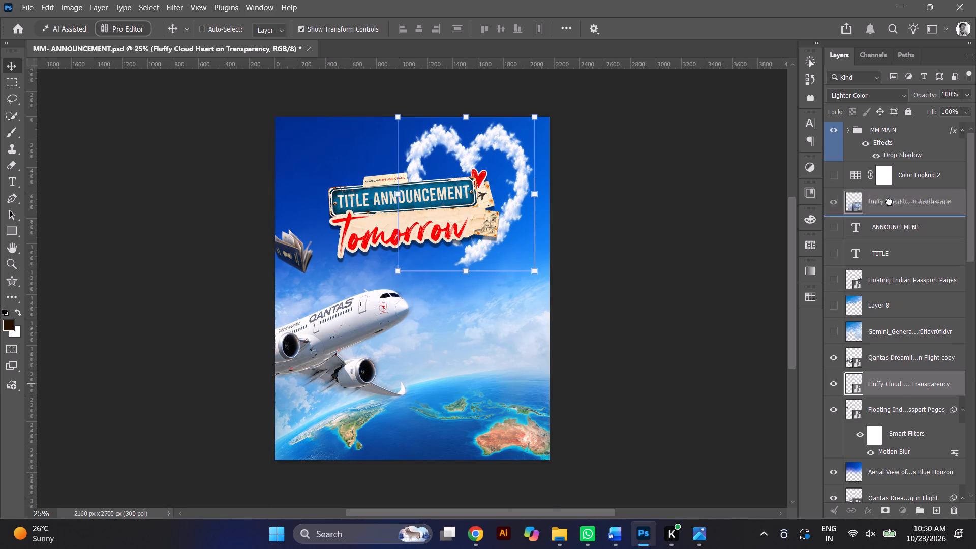
drag(889, 202, 868, 125)
drag(475, 204, 464, 217)
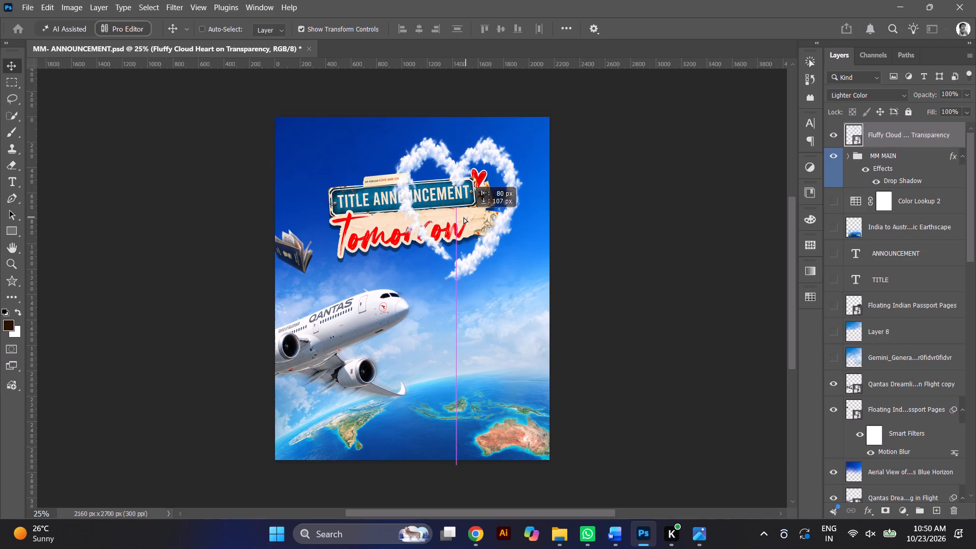
drag(464, 217, 464, 215)
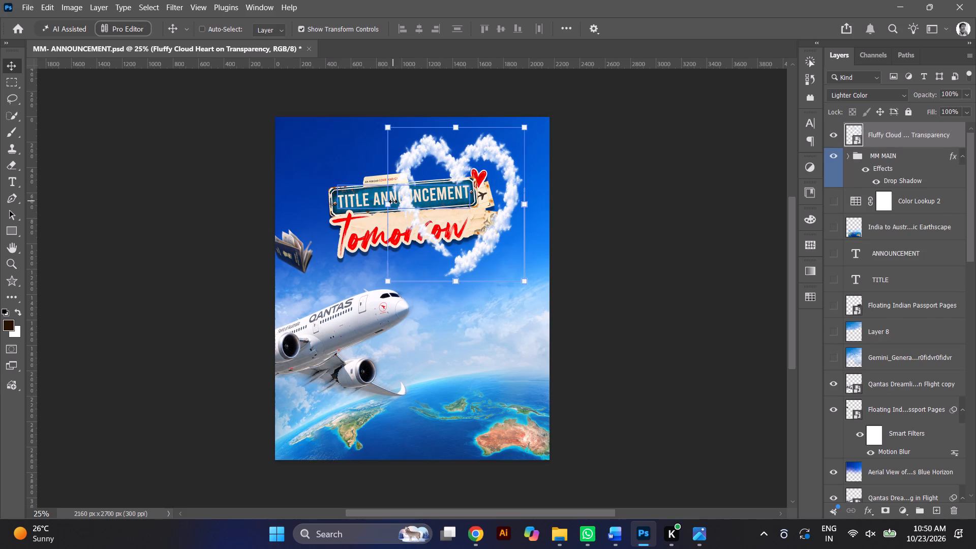
Scale the cloud heart to about 18% width and 30% height and tilt it clockwise to about 8.1°.
drag(392, 204, 409, 210)
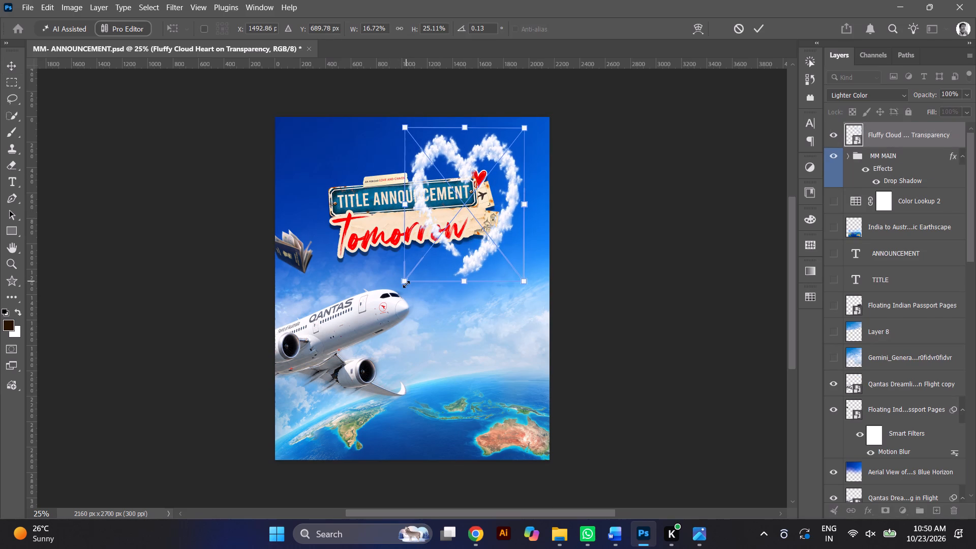
drag(404, 284, 355, 321)
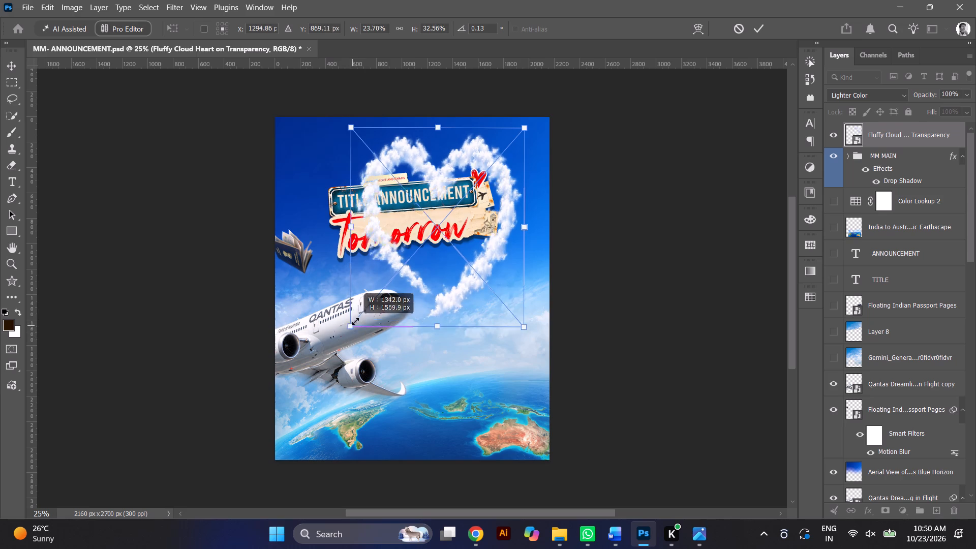
drag(355, 321, 390, 315)
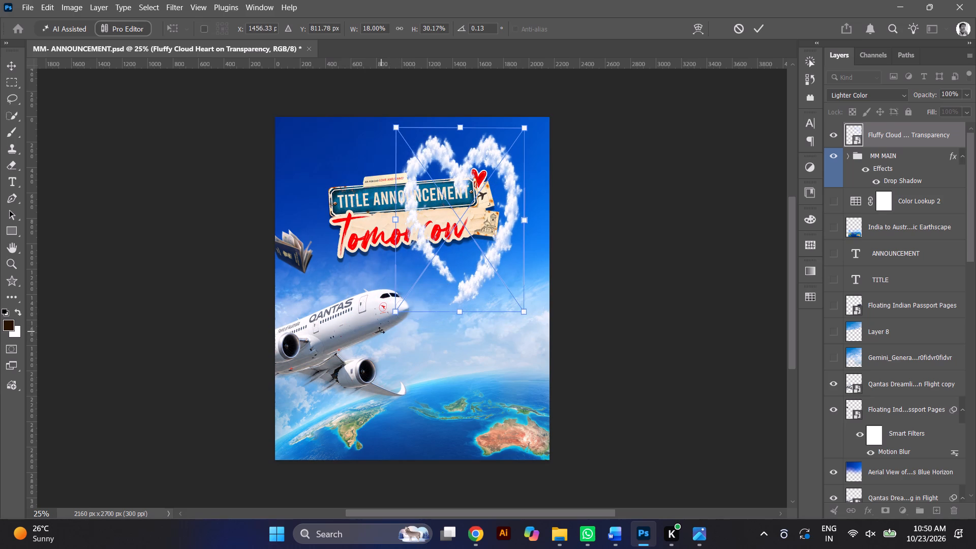
drag(384, 330, 367, 321)
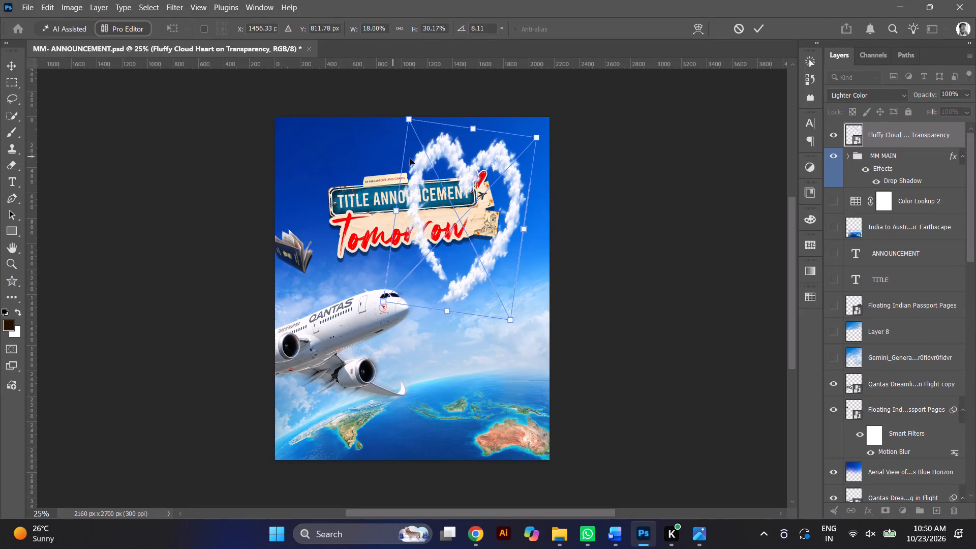
click(756, 28)
click(436, 283)
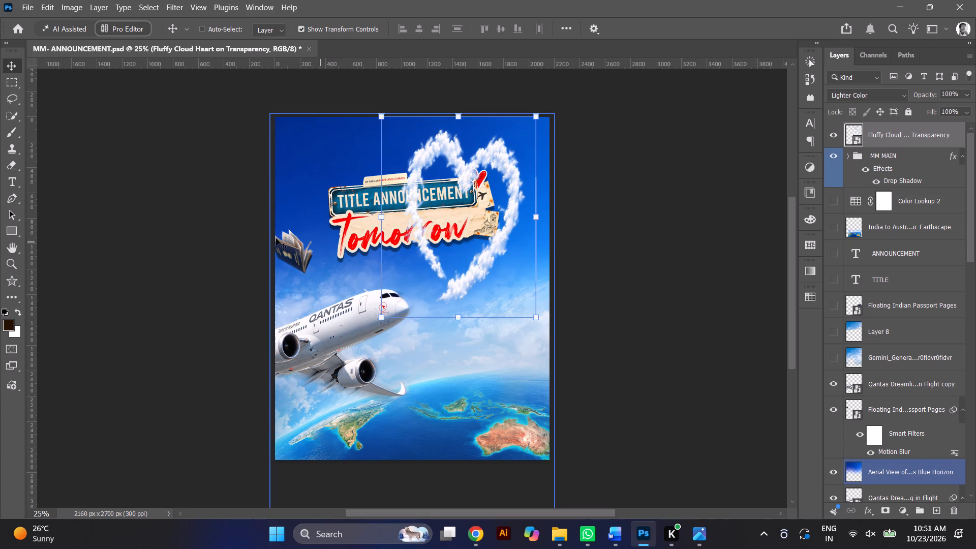
Rasterize the cloud heart smart object for use with the Eraser.
click(16, 158)
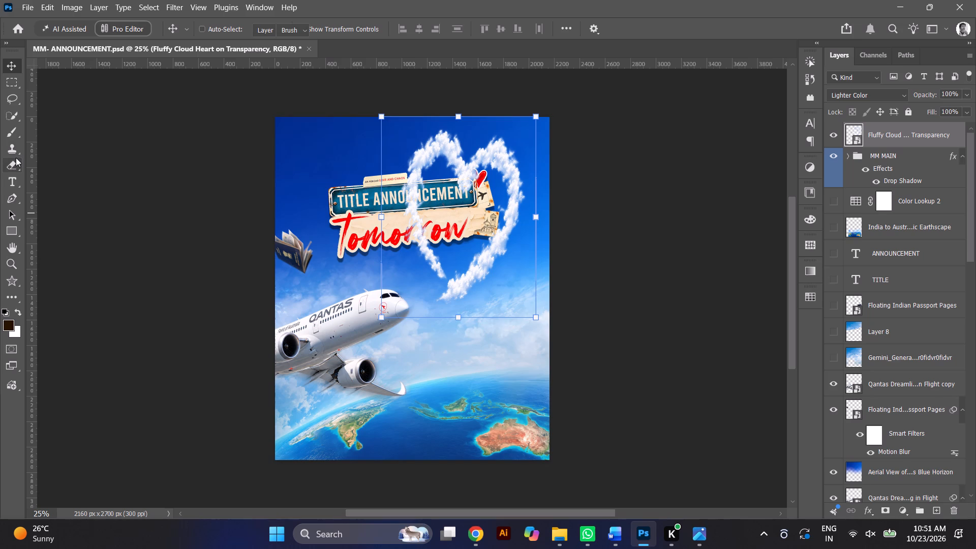
click(432, 181)
key(Return)
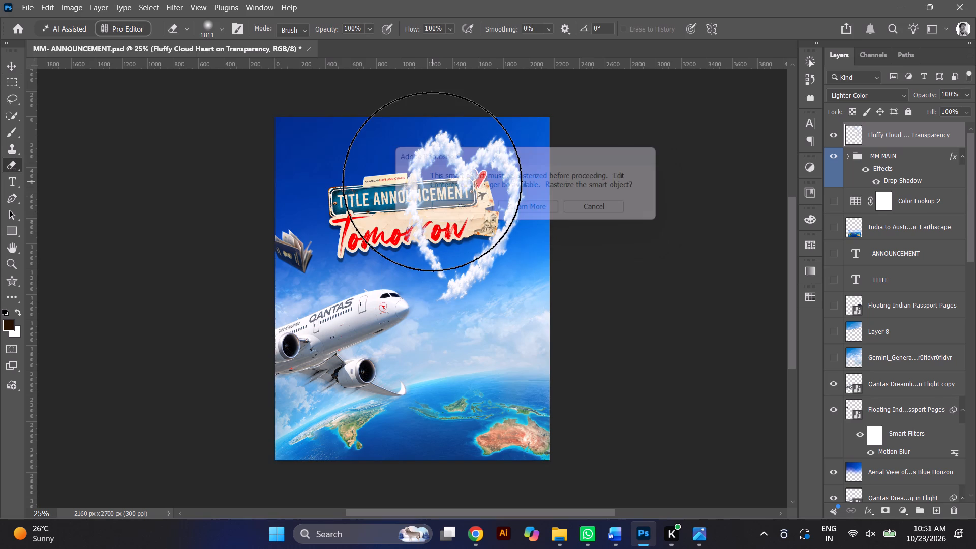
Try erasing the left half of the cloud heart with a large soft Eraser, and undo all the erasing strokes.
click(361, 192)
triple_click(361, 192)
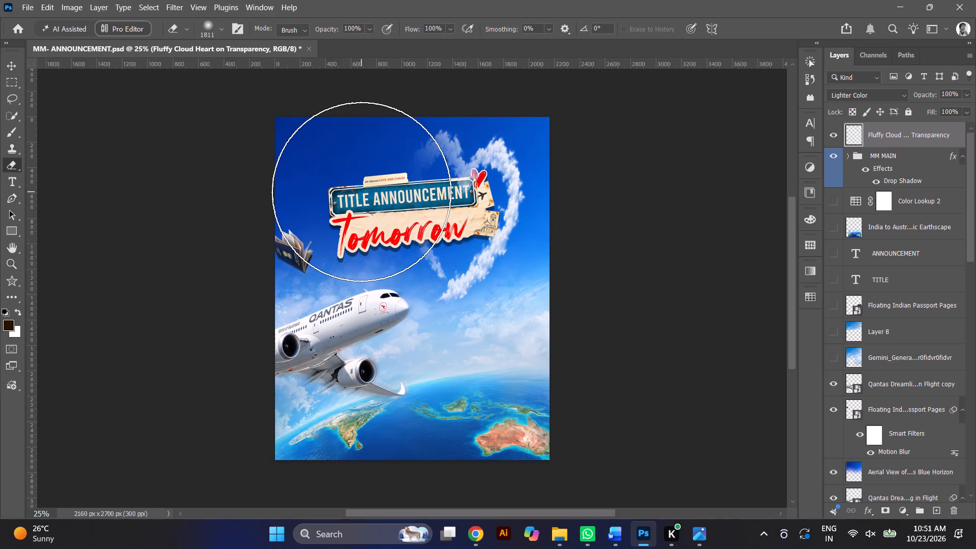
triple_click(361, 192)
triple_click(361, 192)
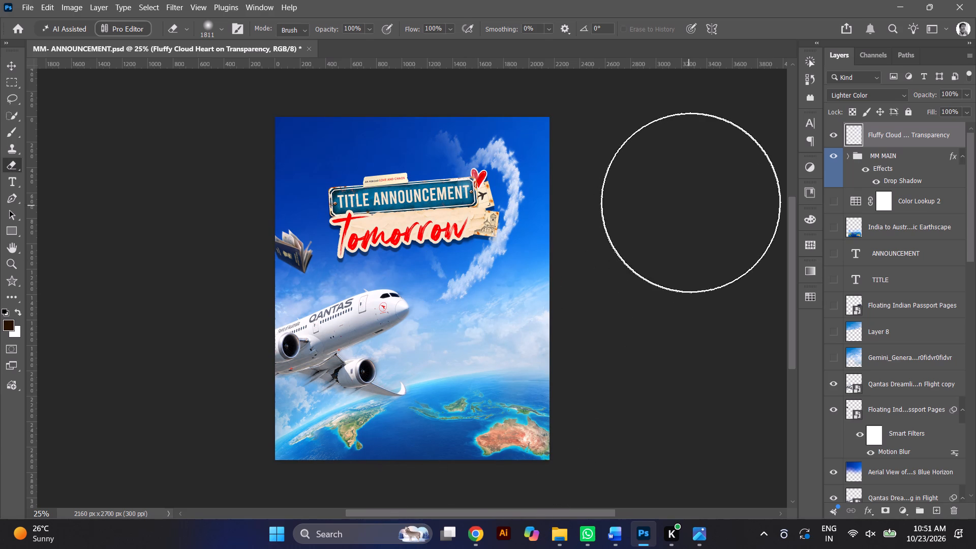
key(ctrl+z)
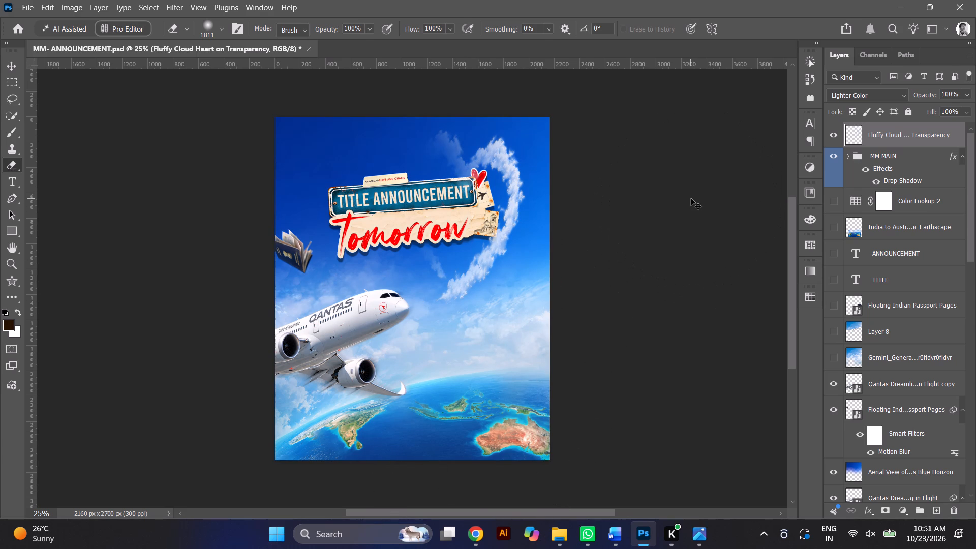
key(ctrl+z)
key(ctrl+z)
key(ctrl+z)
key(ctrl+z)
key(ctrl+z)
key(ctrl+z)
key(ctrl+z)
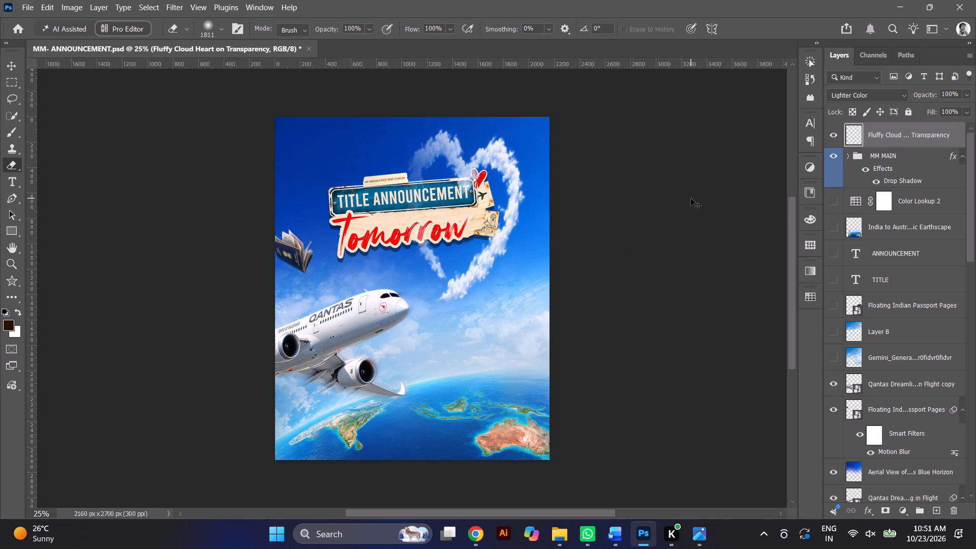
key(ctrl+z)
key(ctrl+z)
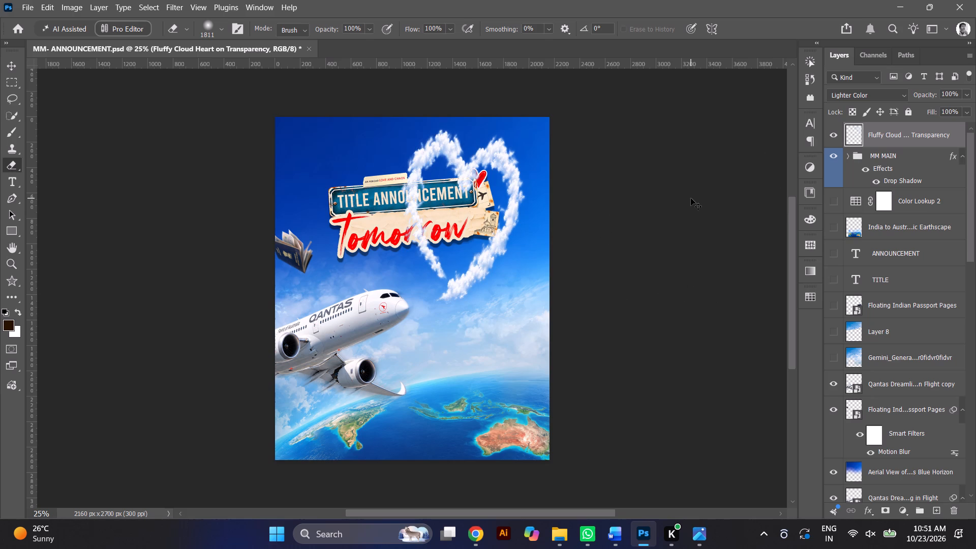
Duplicate the cloud heart layer and place the copy directly below the MM MAIN group.
key(ctrl+j)
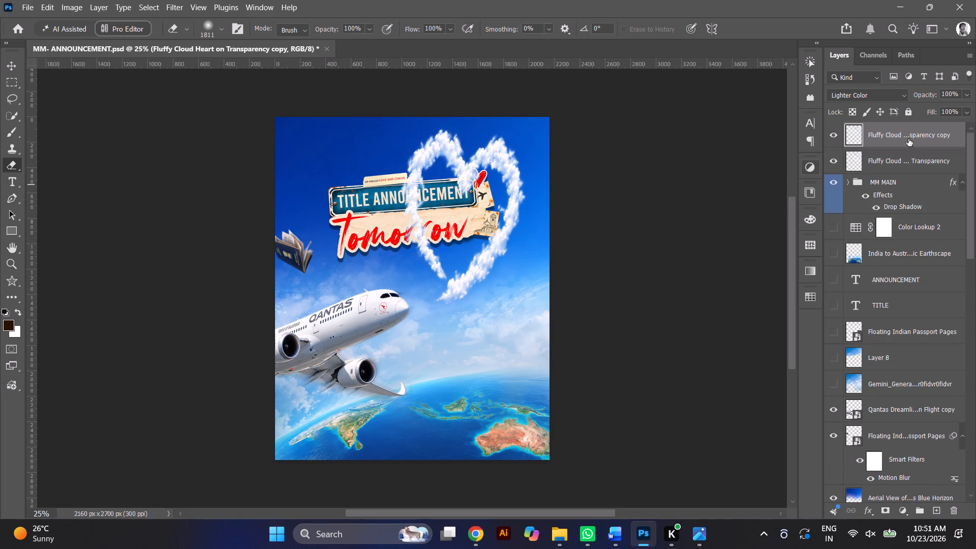
drag(906, 142, 901, 217)
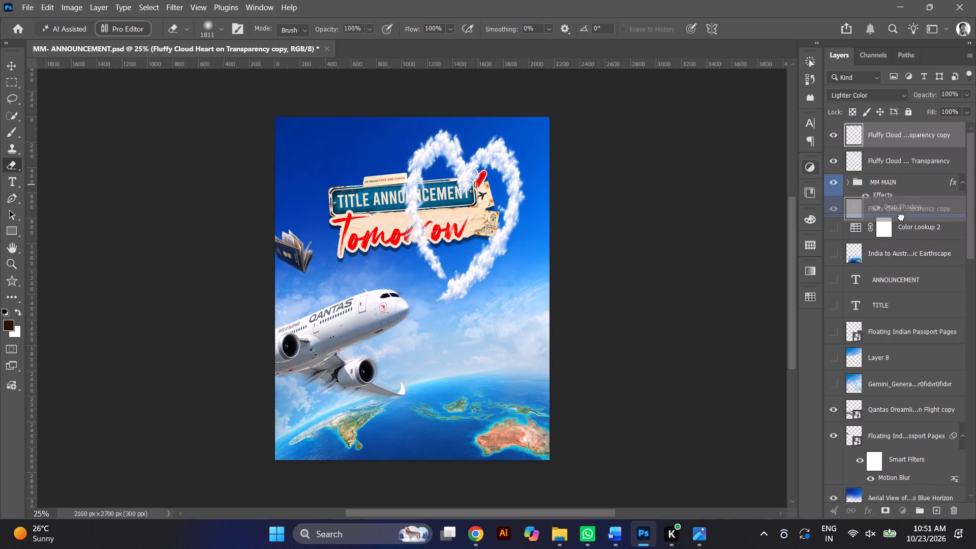
drag(901, 217, 903, 219)
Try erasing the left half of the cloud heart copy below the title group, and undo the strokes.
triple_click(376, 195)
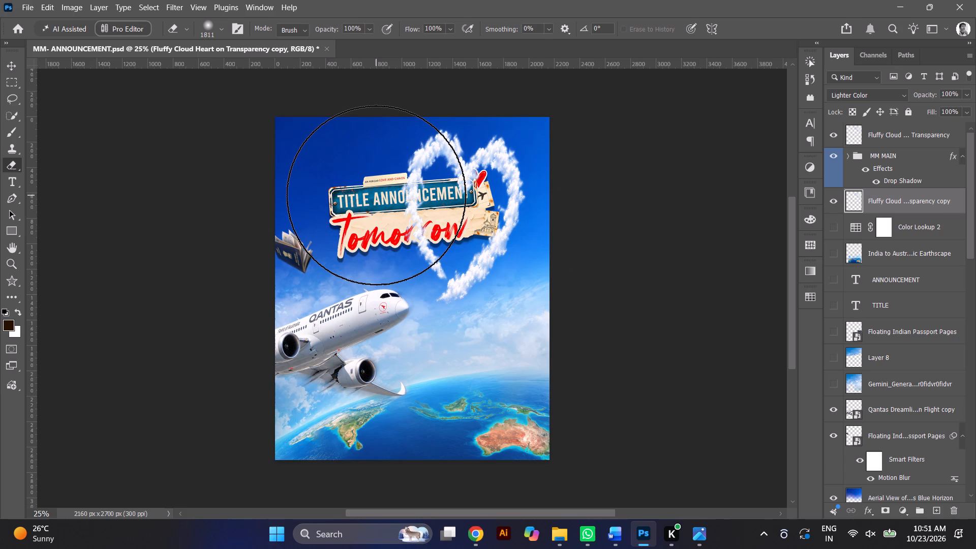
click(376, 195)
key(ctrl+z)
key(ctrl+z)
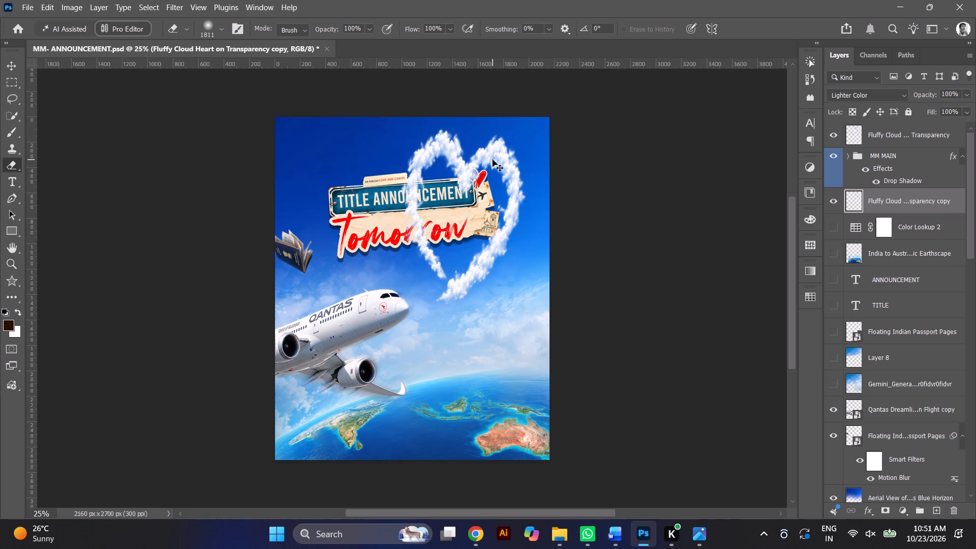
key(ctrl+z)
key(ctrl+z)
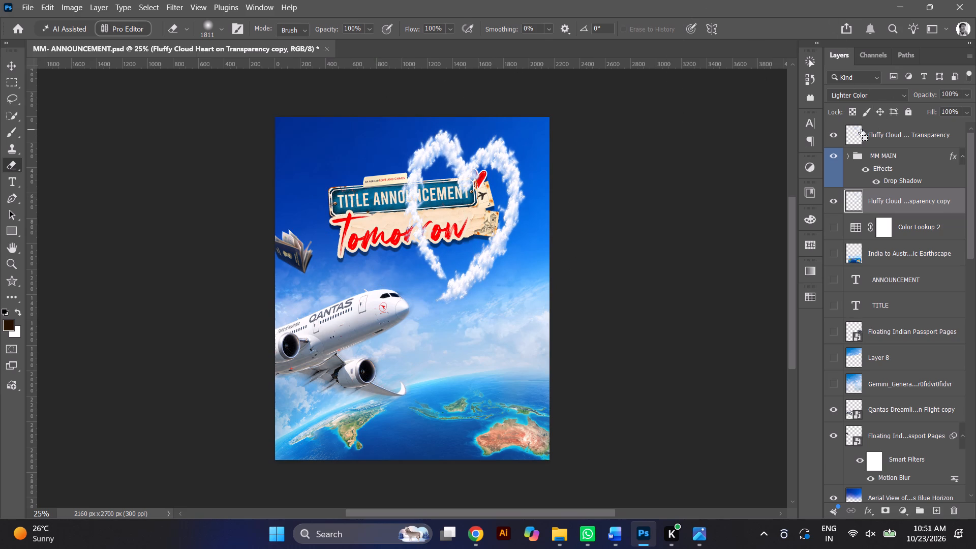
Erase the left part of the upper cloud heart where it covers the title, using the large soft Eraser.
click(861, 130)
double_click(370, 184)
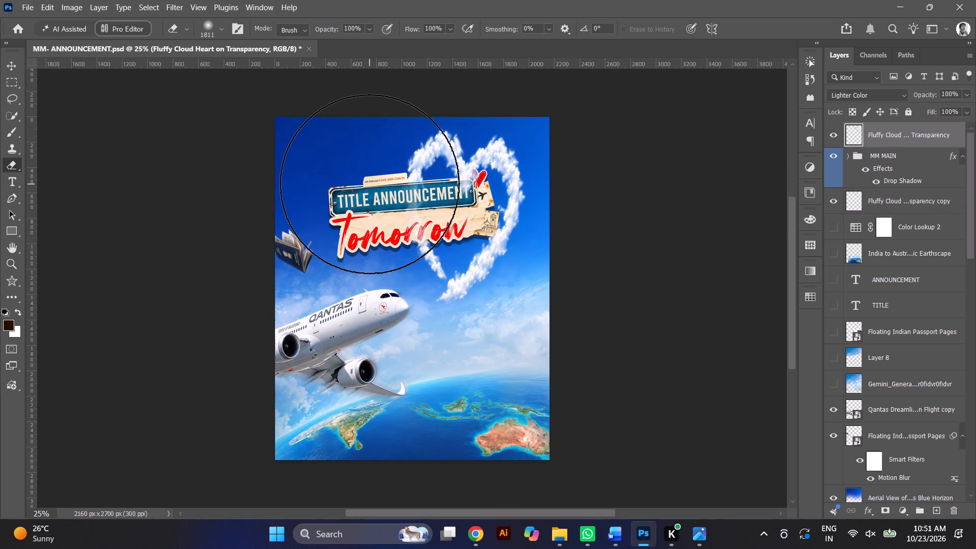
click(376, 189)
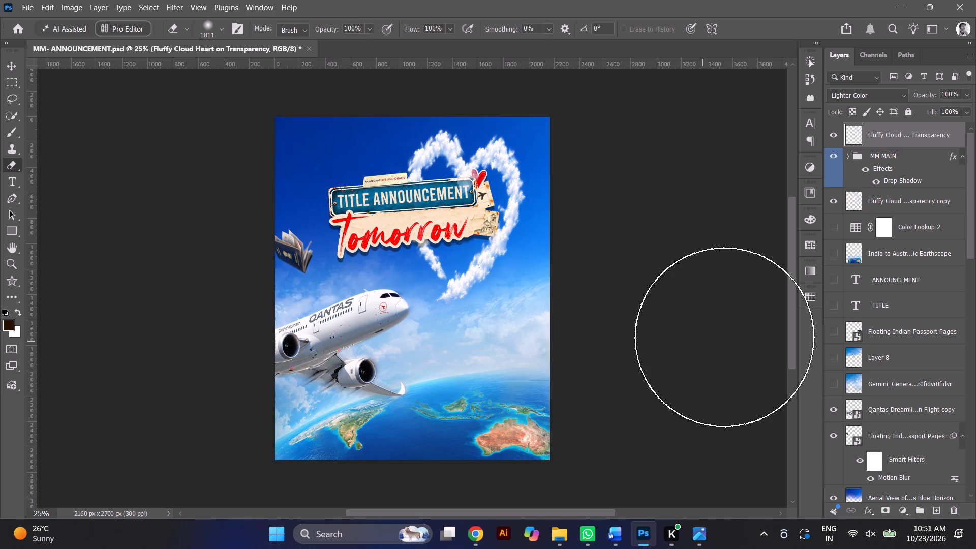
click(383, 193)
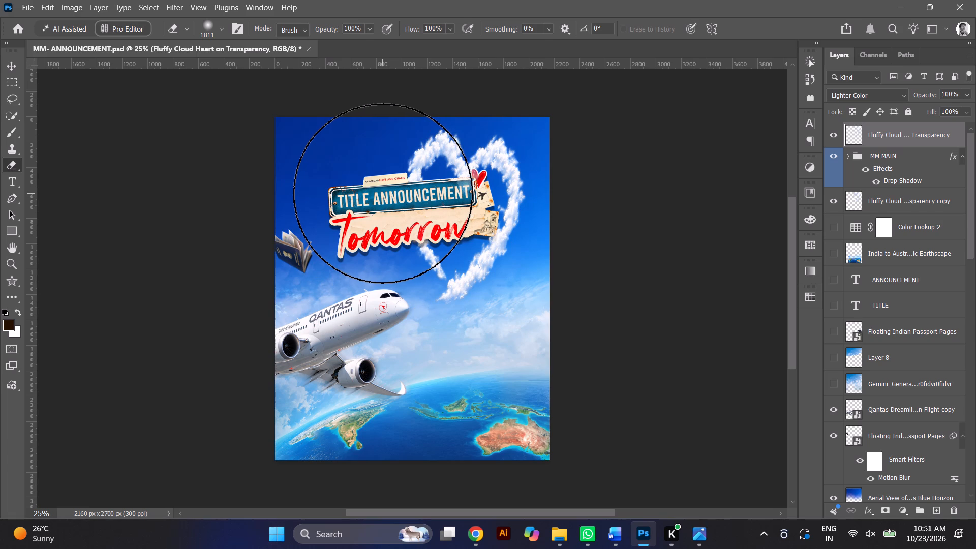
triple_click(383, 193)
click(383, 193)
Reposition both cloud heart layers together around the title and scale them to about 102% width and 94% height.
ctrl+click(879, 202)
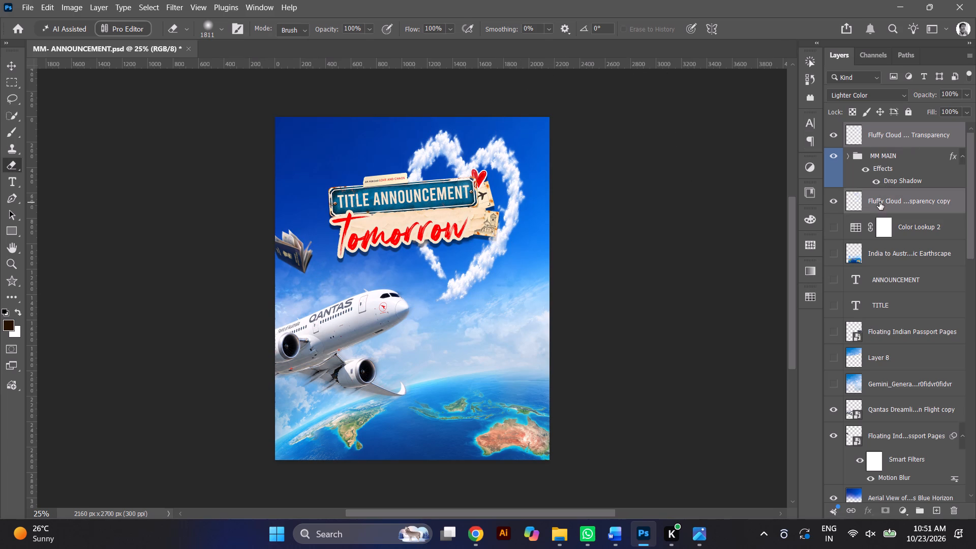
click(13, 69)
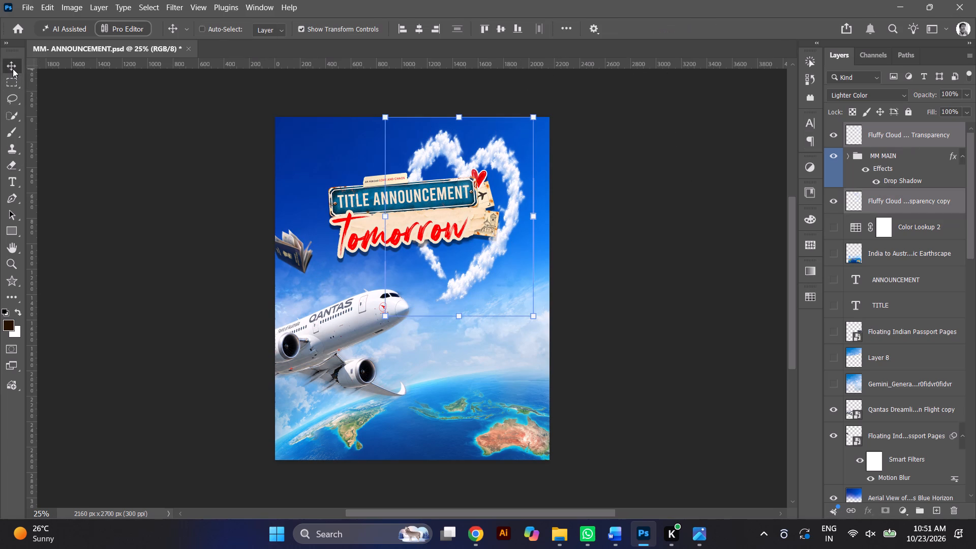
drag(439, 157, 418, 154)
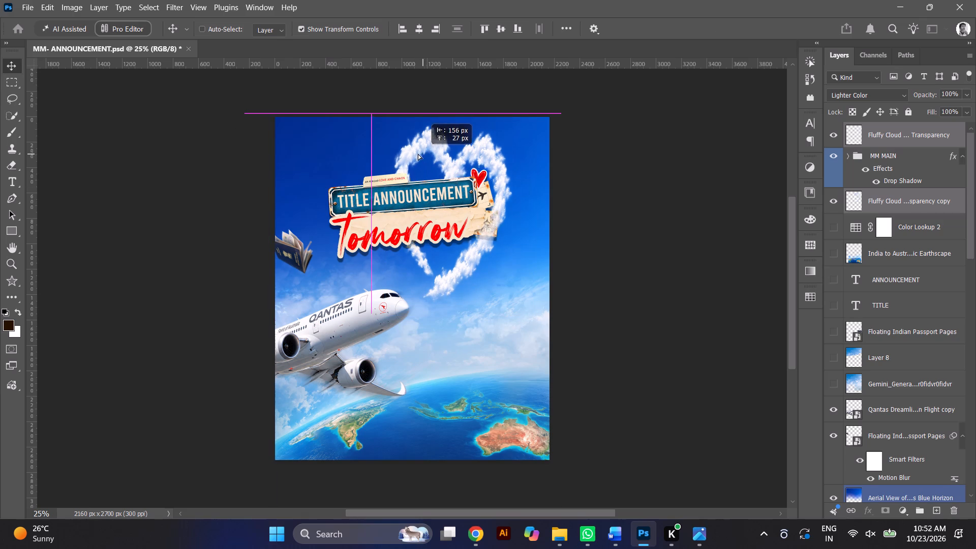
drag(418, 154, 385, 158)
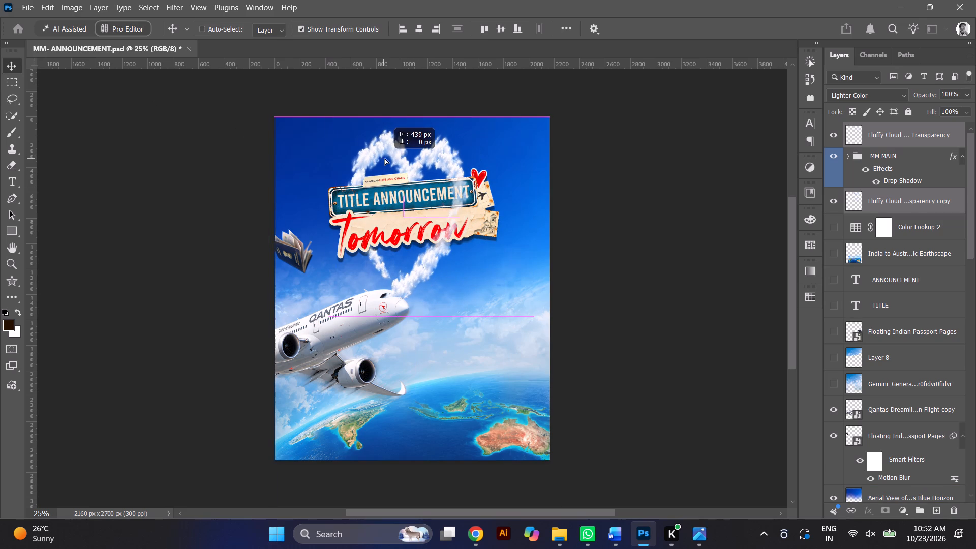
drag(385, 158, 480, 152)
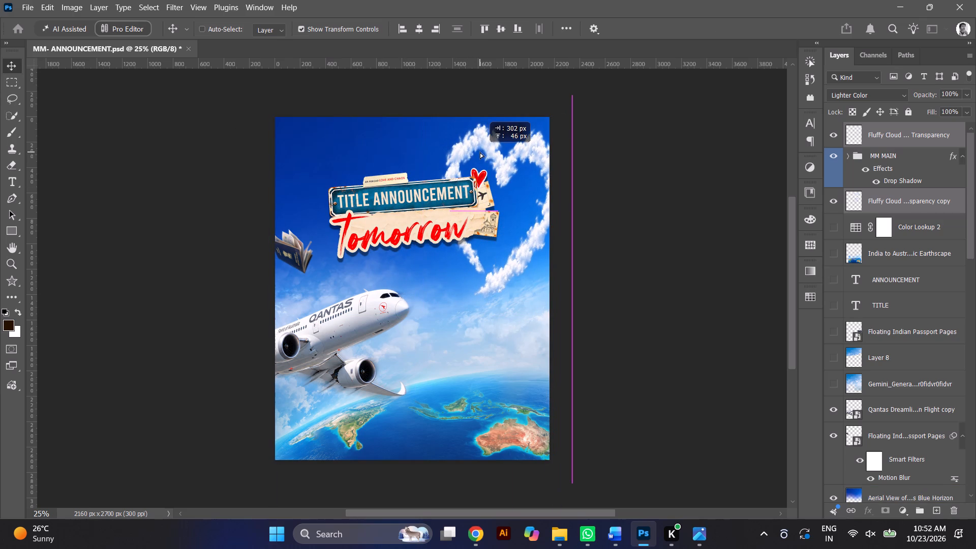
drag(480, 152, 439, 145)
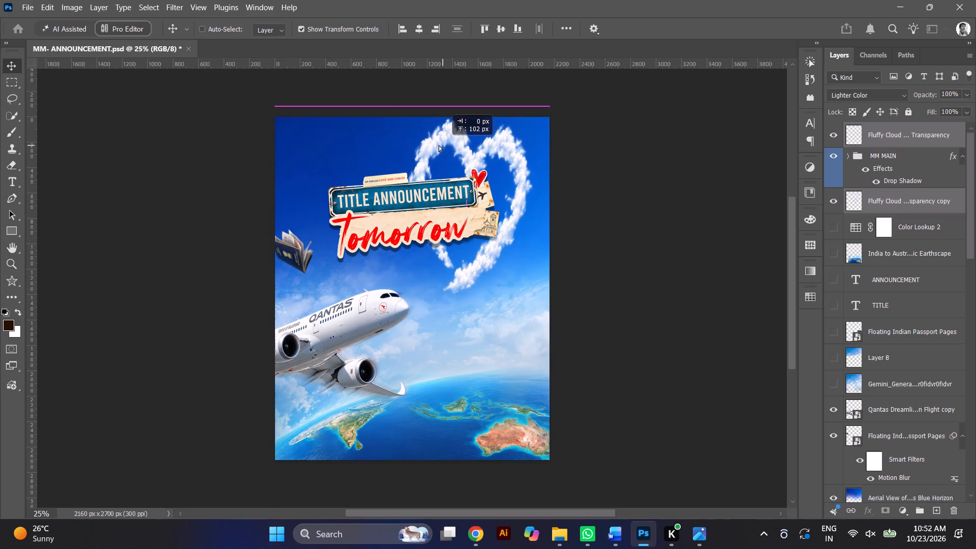
drag(439, 145, 392, 147)
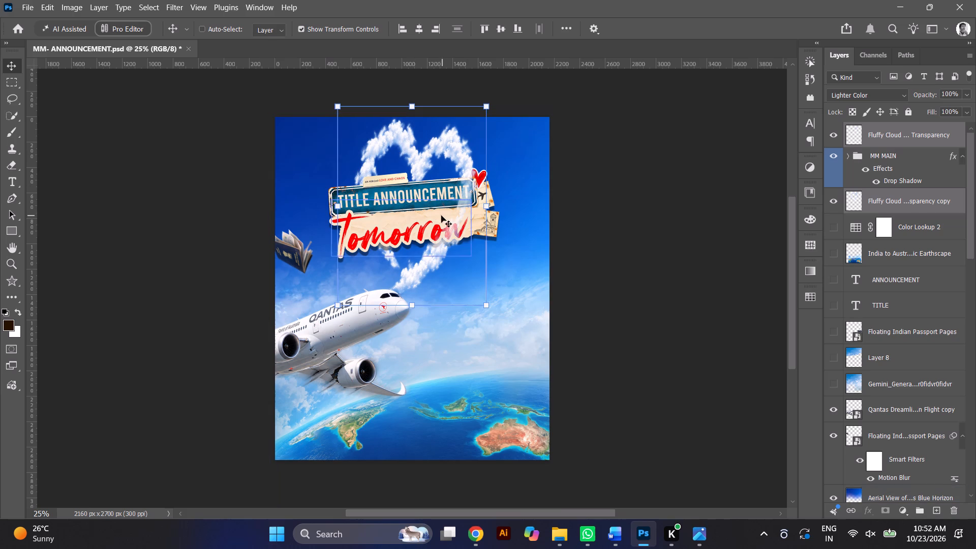
drag(424, 268, 455, 263)
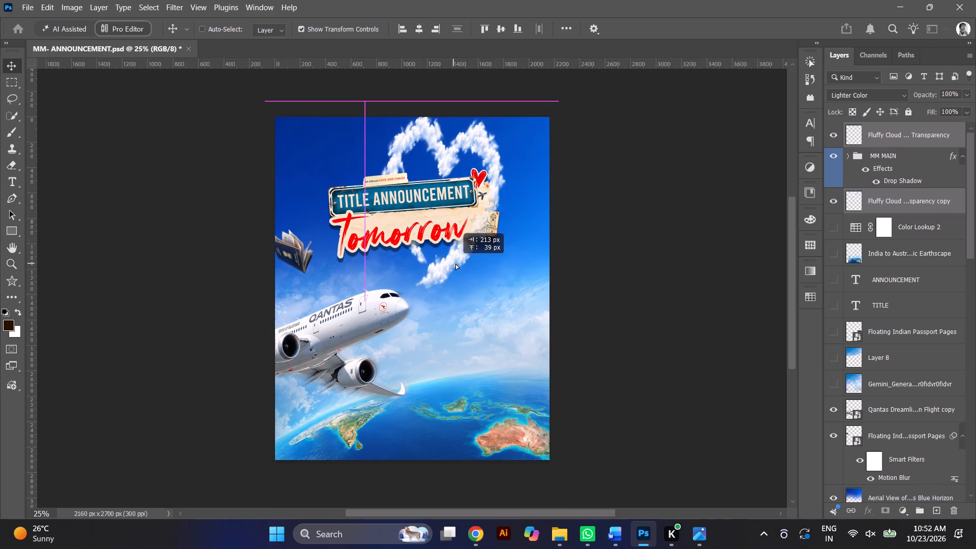
drag(455, 263, 458, 262)
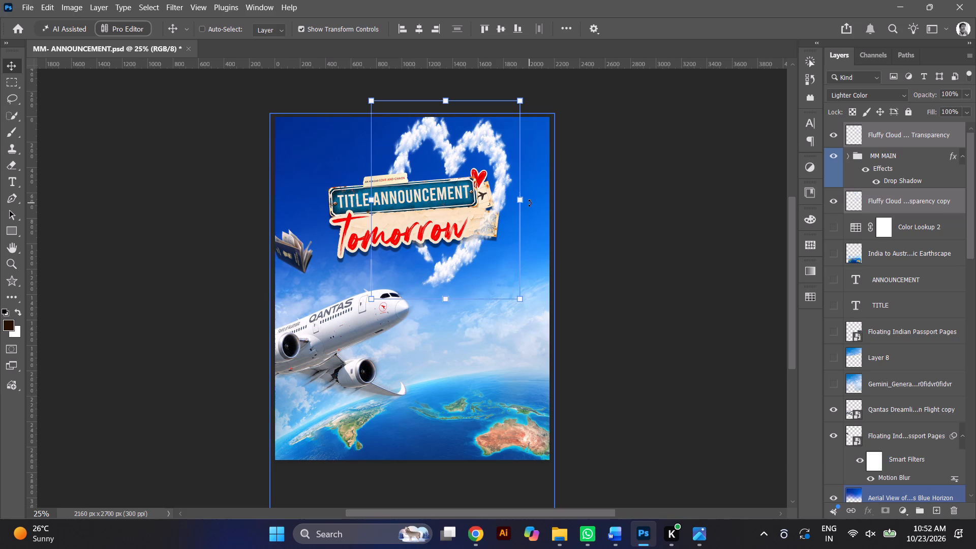
drag(518, 199, 562, 210)
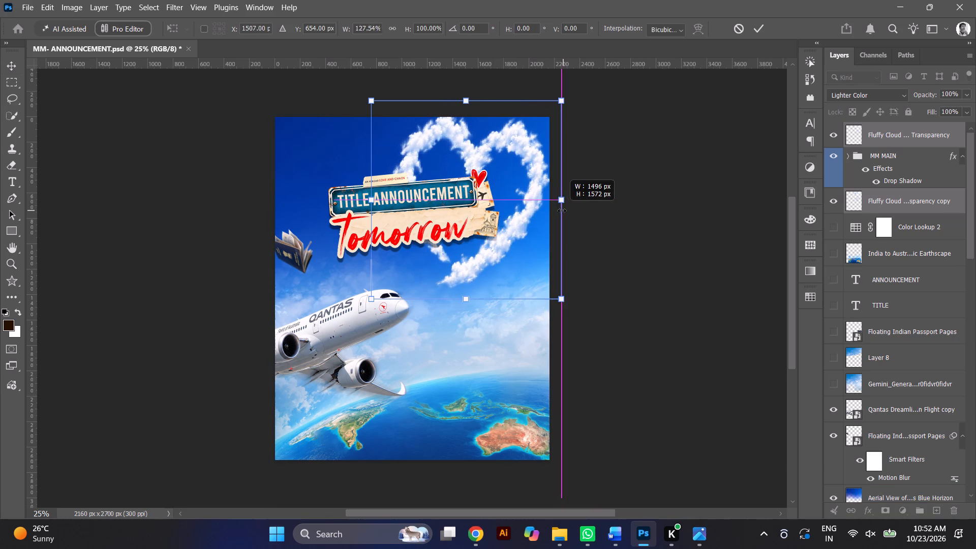
drag(562, 210, 543, 210)
drag(485, 273, 450, 289)
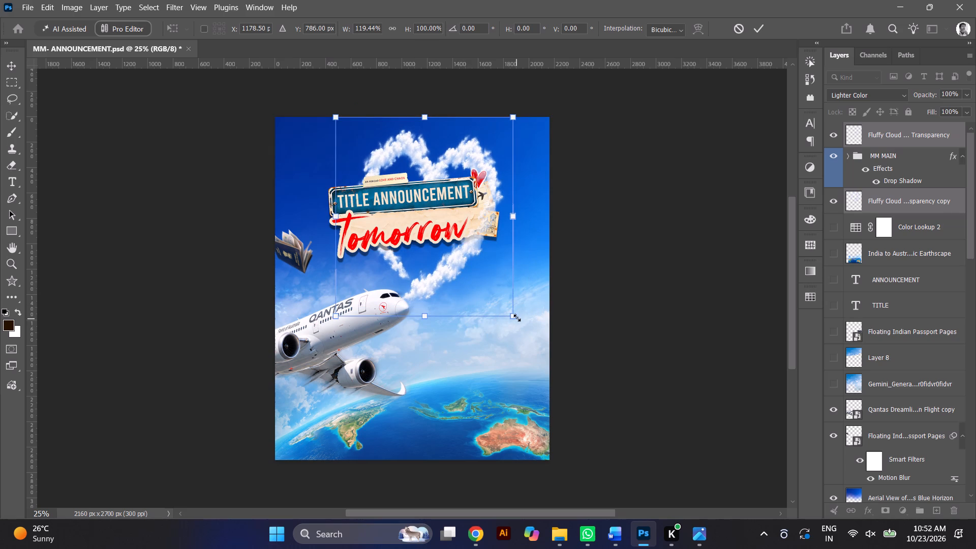
drag(517, 317, 494, 306)
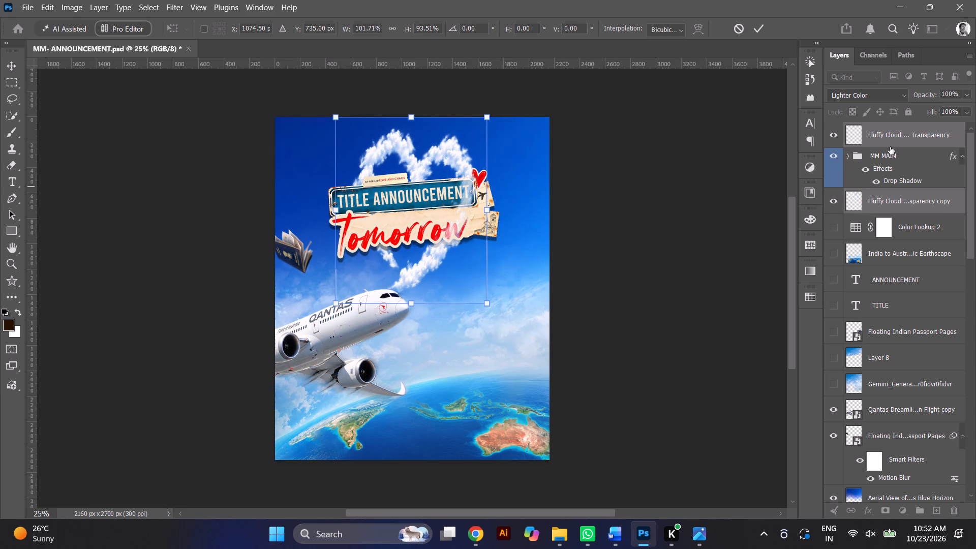
Hide the top cloud heart layer and shift the remaining heart down behind the title, its tip near the plane's nose.
click(837, 133)
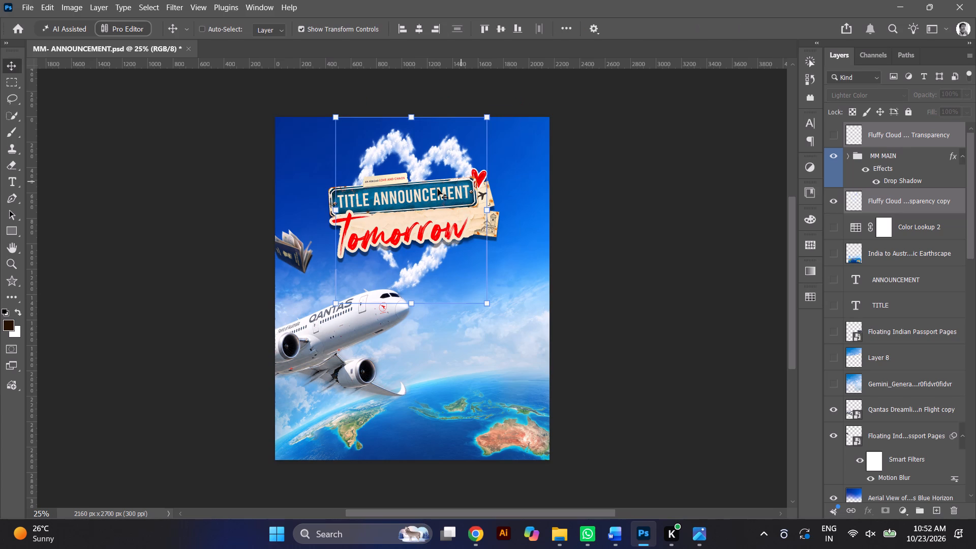
drag(431, 277, 501, 269)
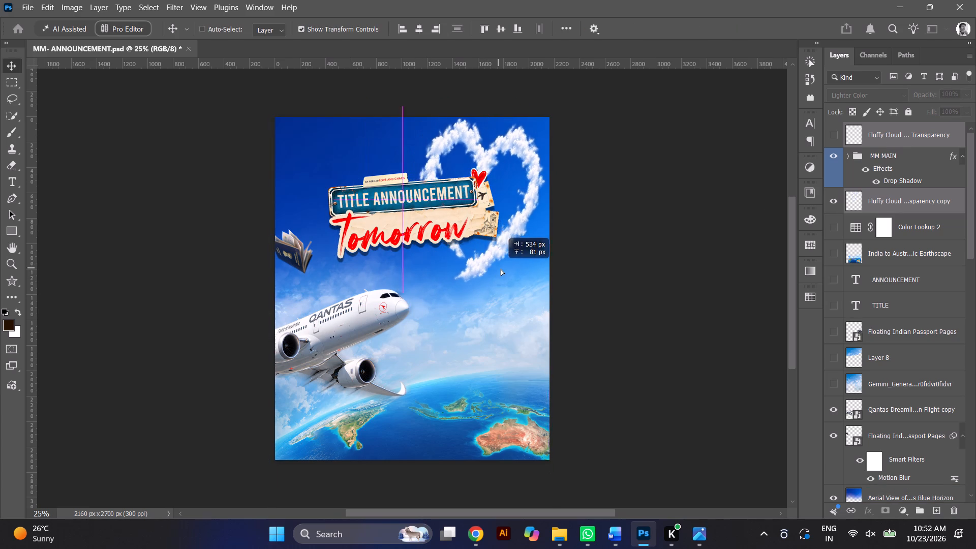
drag(501, 269, 465, 316)
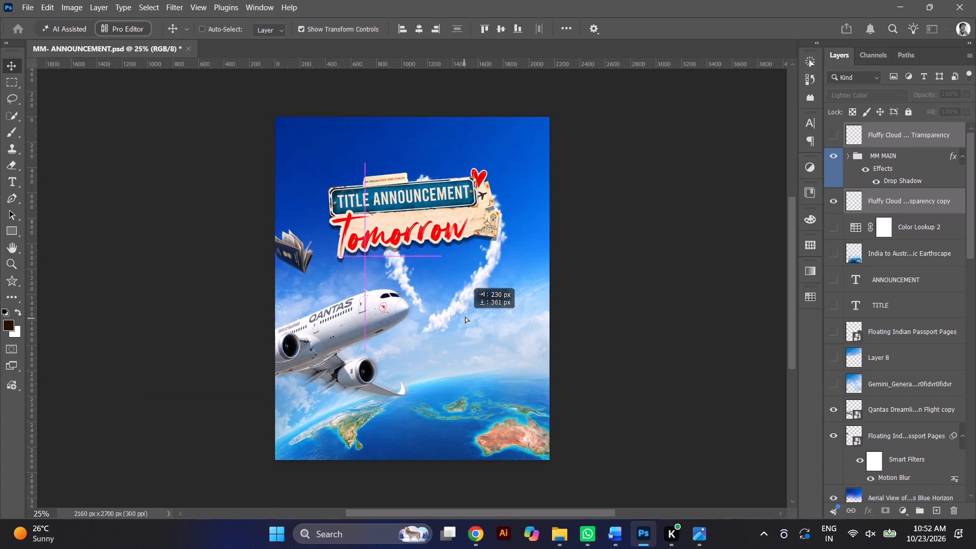
drag(465, 316, 444, 306)
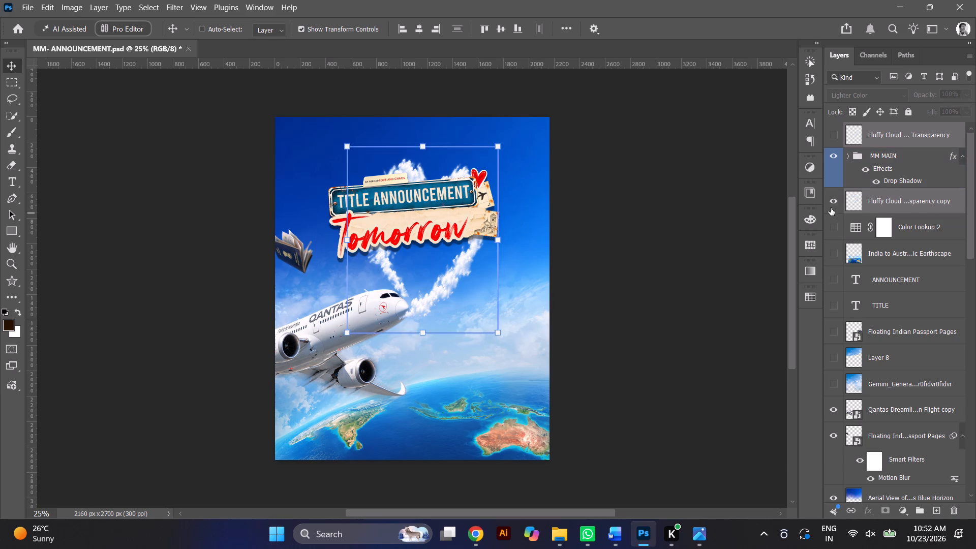
Hide the cloud heart copy layer below the MM MAIN group.
click(831, 208)
Switch to the Downloads folder and open the image Dreamy Heart Over a Painted Cityscape.
click(557, 530)
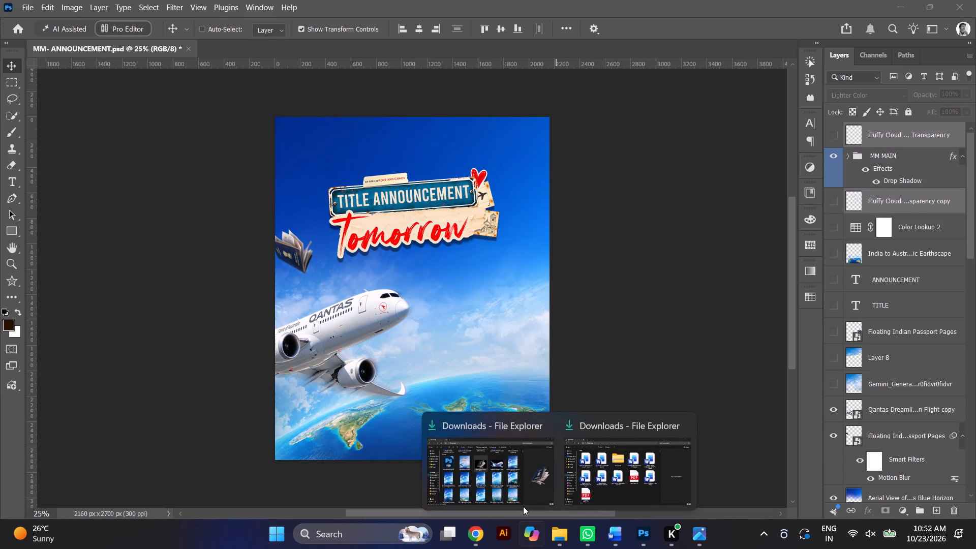
click(506, 474)
scroll(494, 330, down, 2)
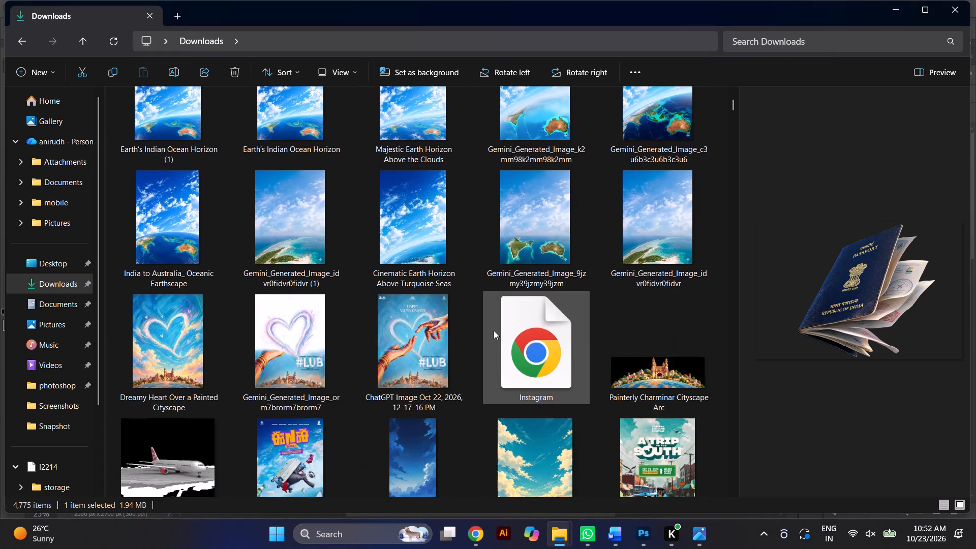
scroll(494, 330, down, 1)
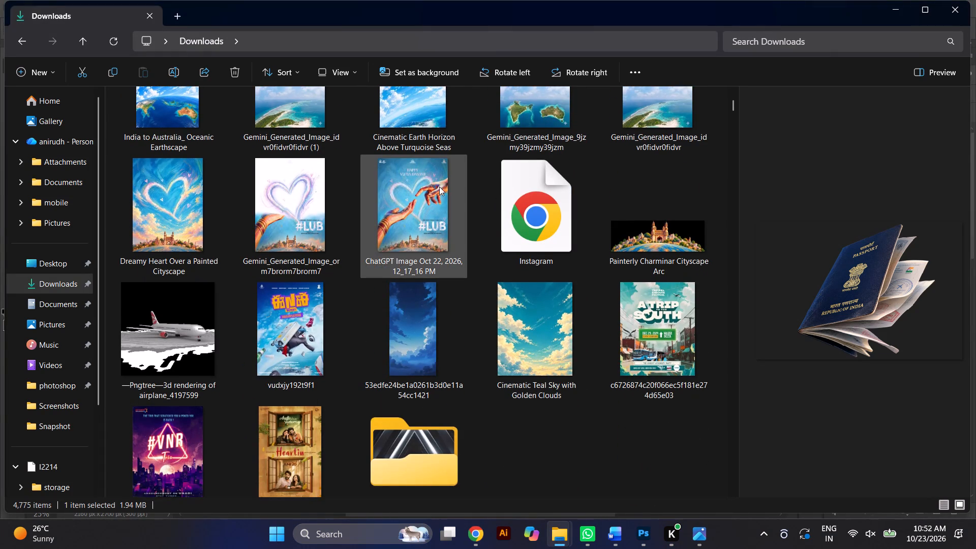
click(422, 191)
double_click(167, 215)
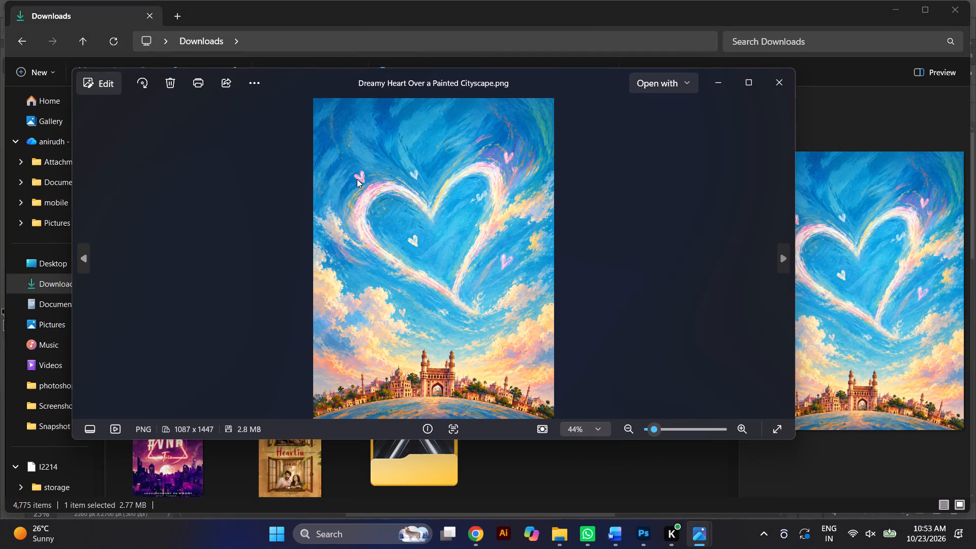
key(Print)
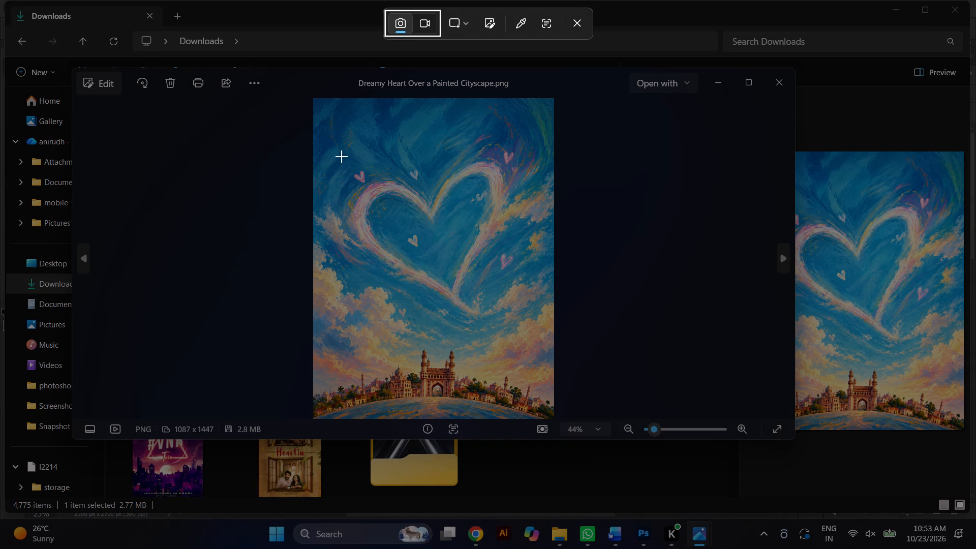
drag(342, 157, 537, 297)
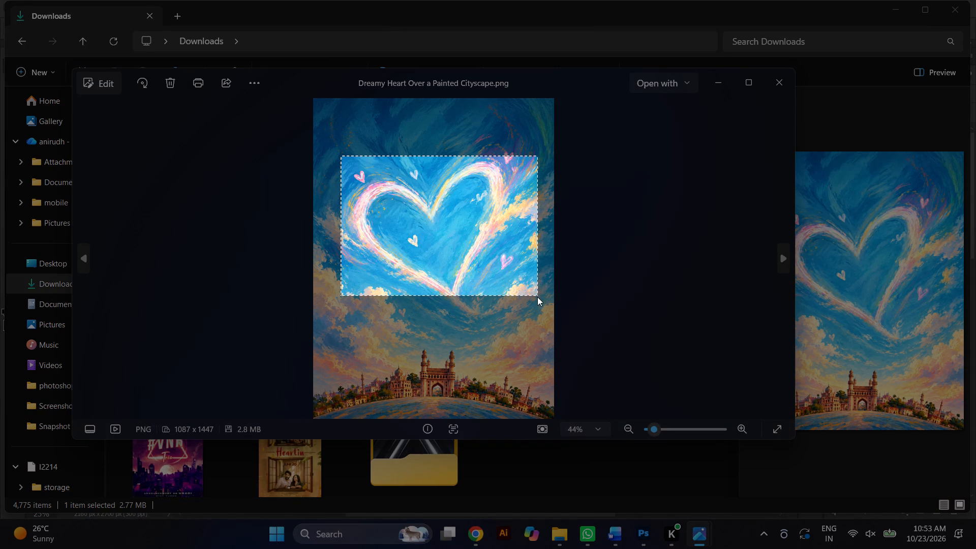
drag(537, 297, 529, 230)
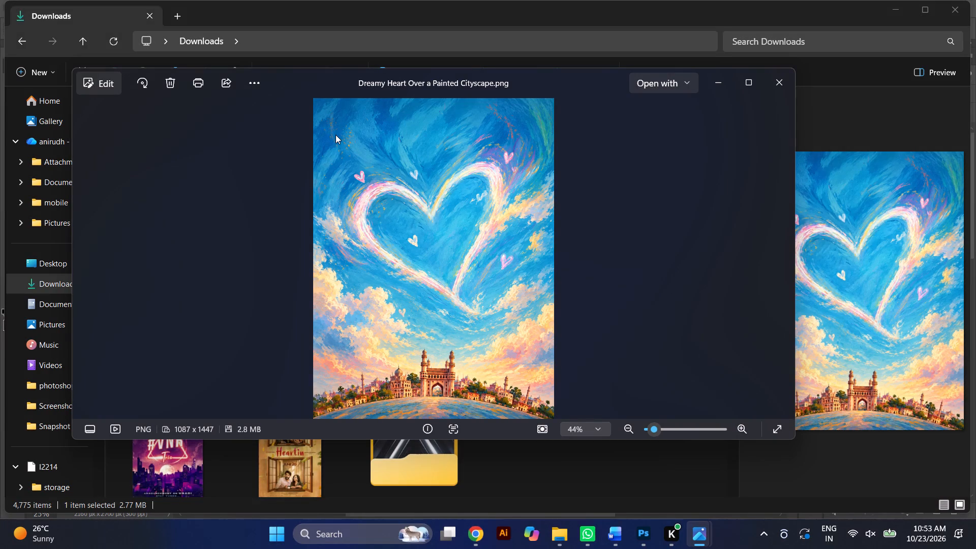
Capture a screen snip of the painted heart and the little hearts around it in the open image.
key(Print)
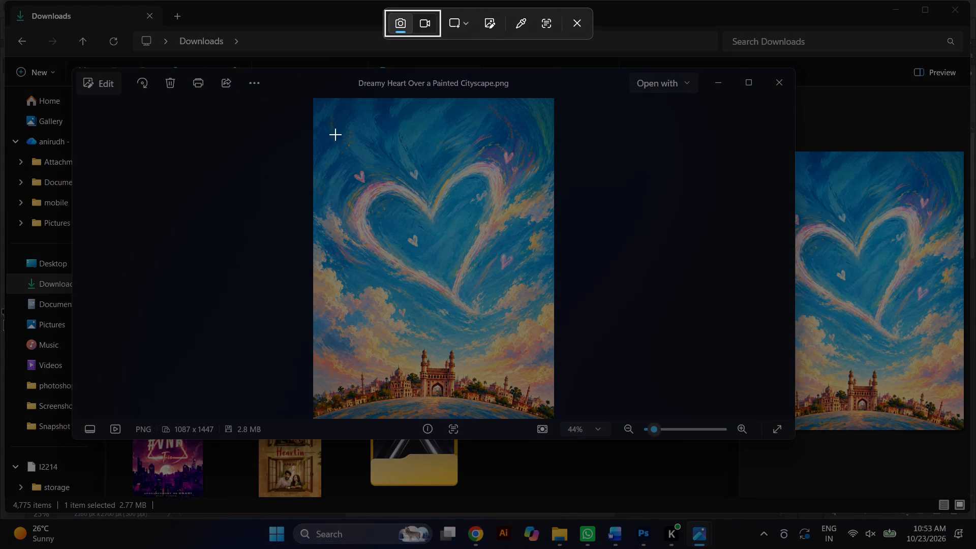
drag(349, 144, 526, 252)
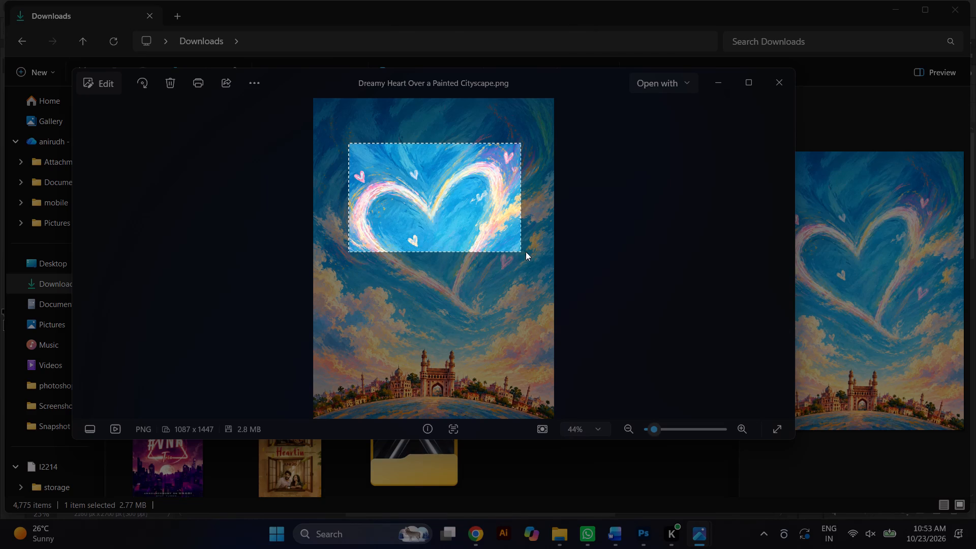
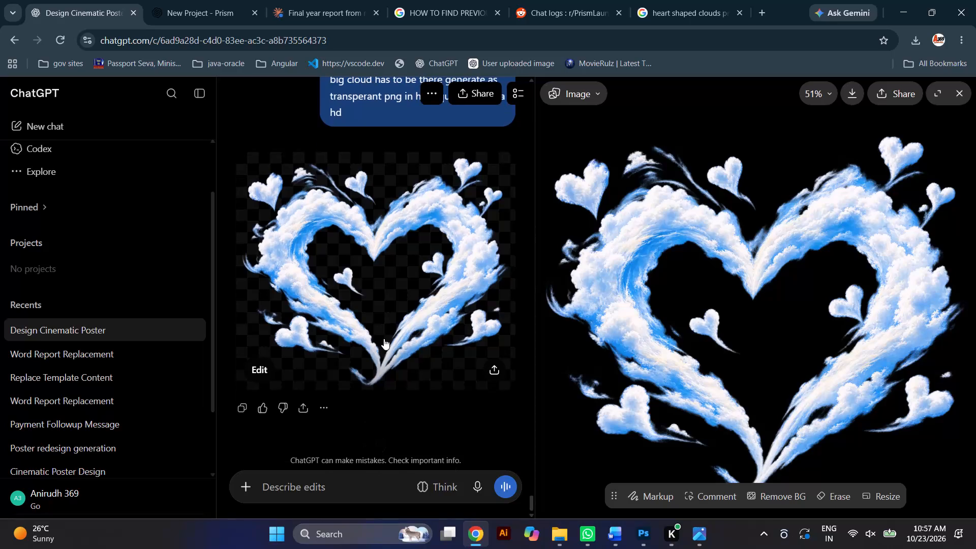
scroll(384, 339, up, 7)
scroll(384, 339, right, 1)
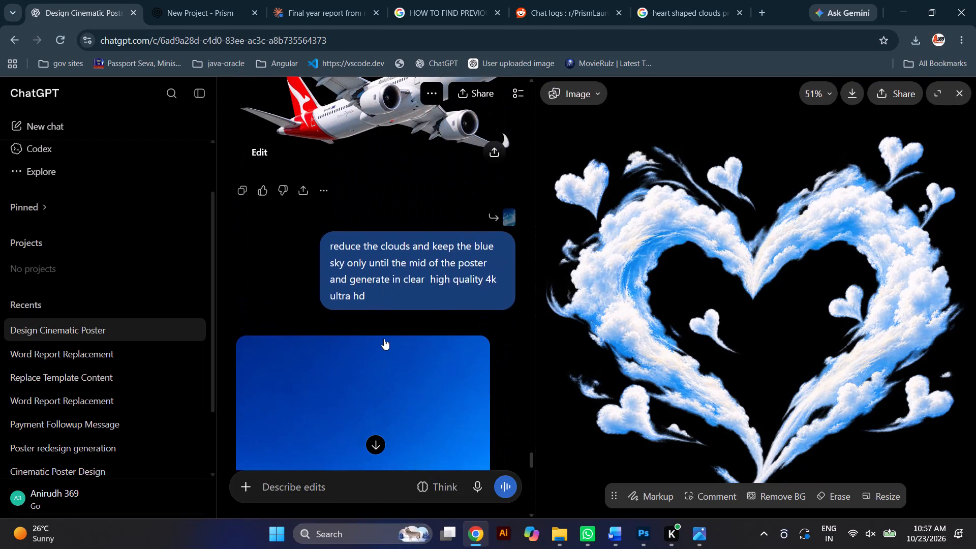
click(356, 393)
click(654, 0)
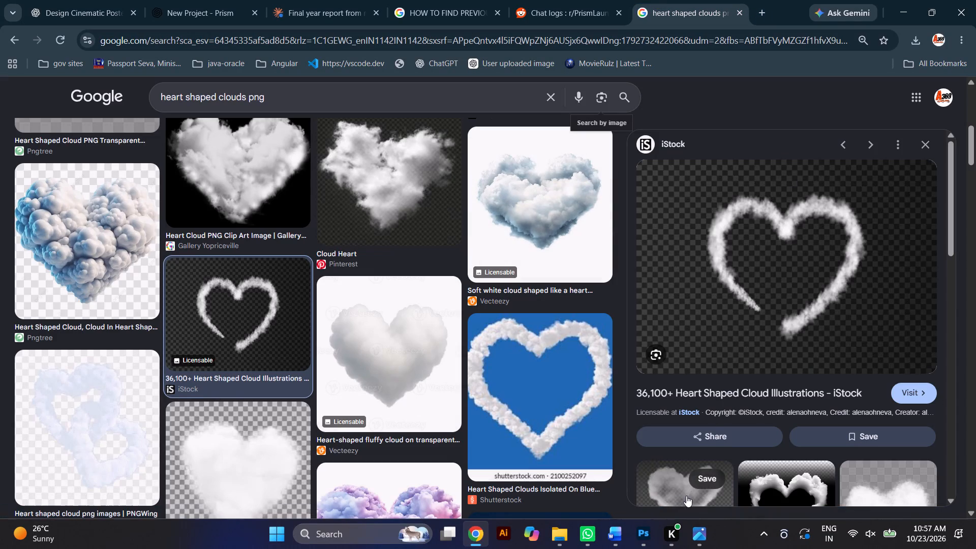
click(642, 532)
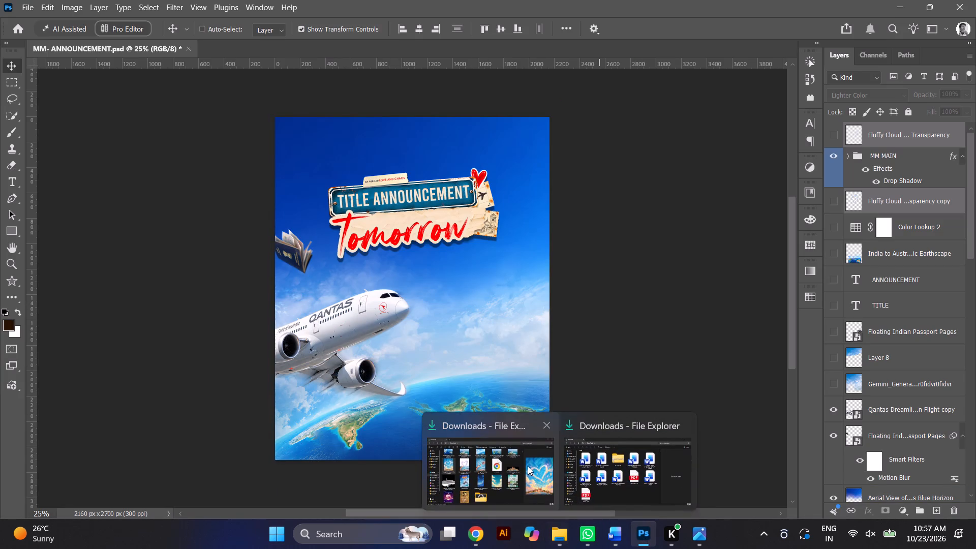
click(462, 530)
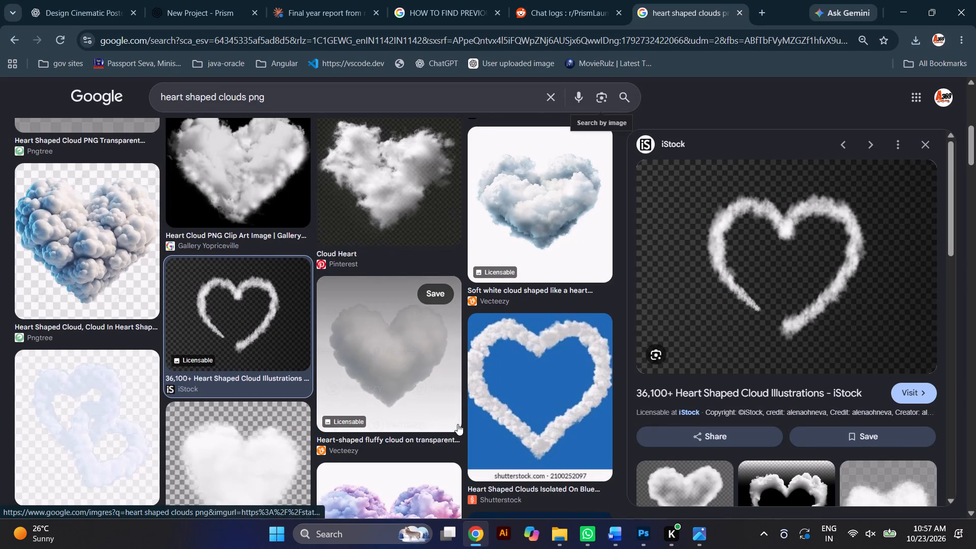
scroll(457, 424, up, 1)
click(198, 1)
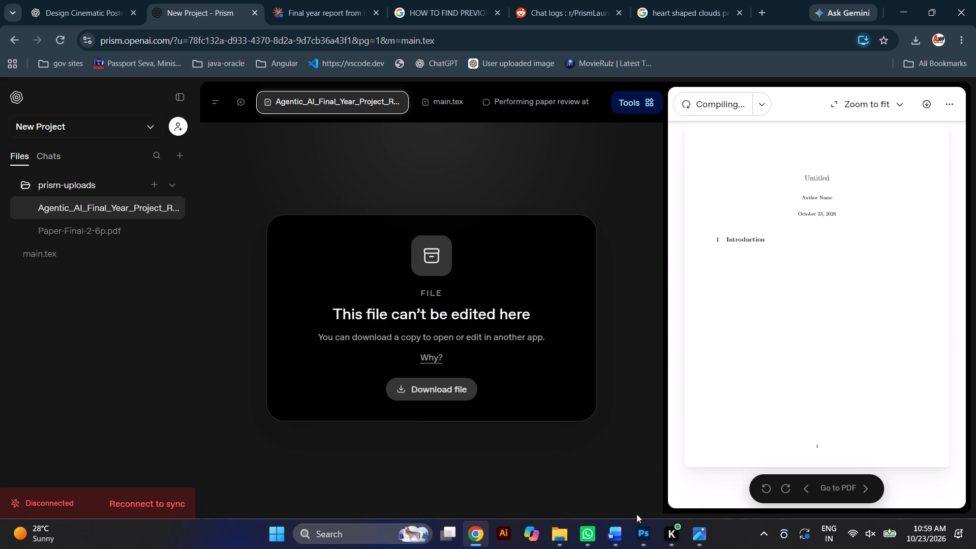
Switch to Photoshop and add a Color Balance adjustment layer directly above the visible Floating Indian Passport Pages layer.
click(630, 487)
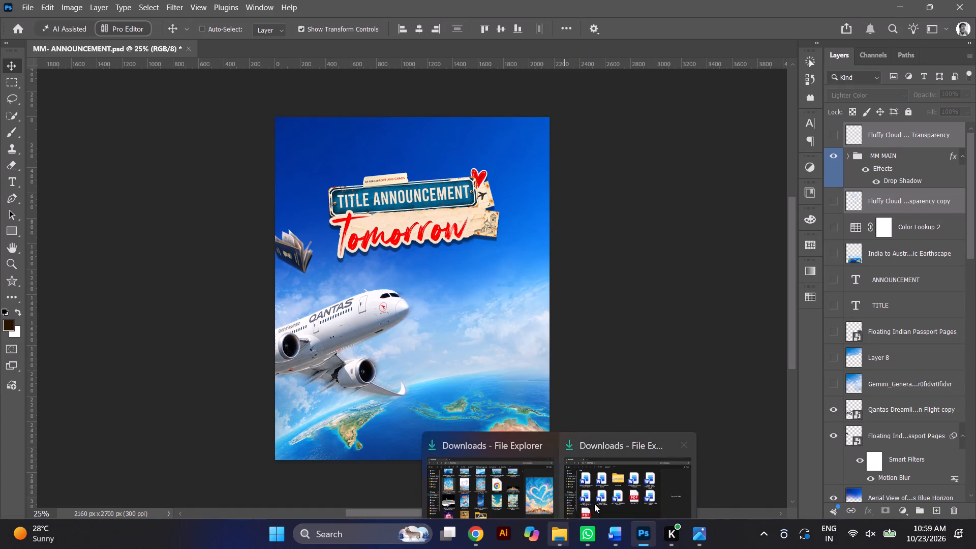
click(860, 344)
click(874, 418)
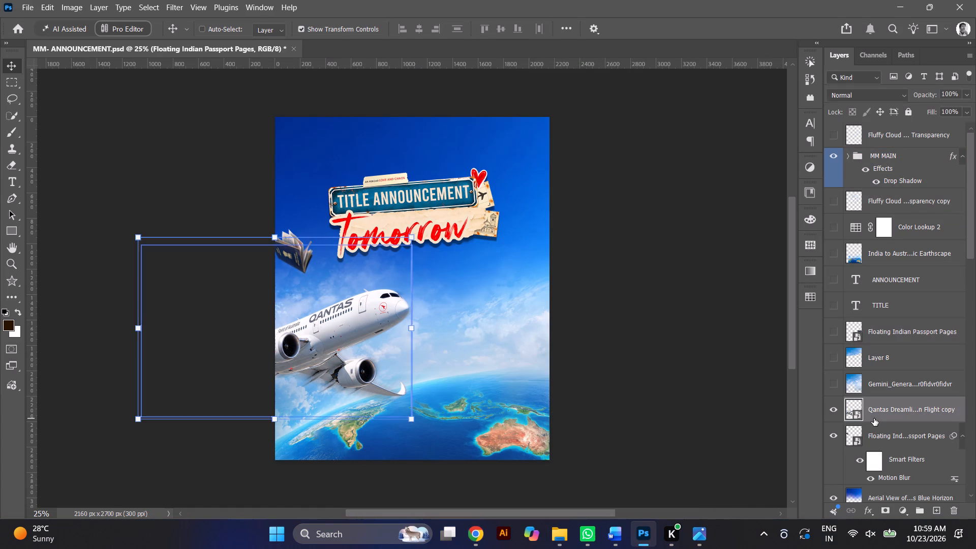
click(880, 435)
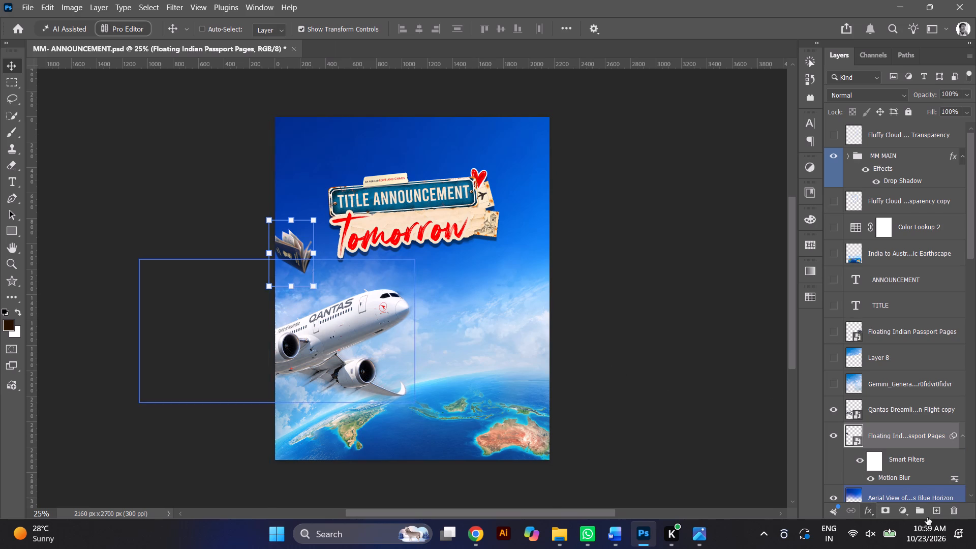
click(902, 511)
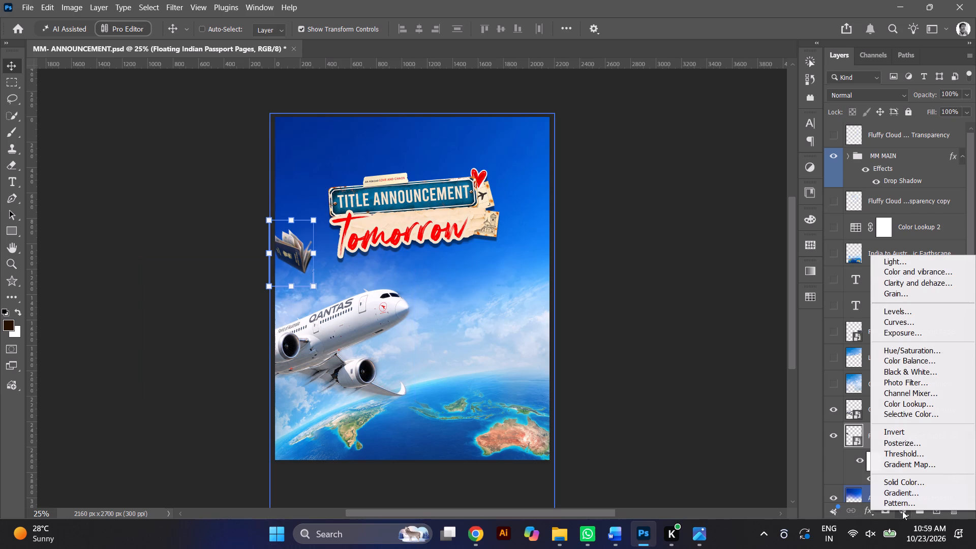
click(911, 363)
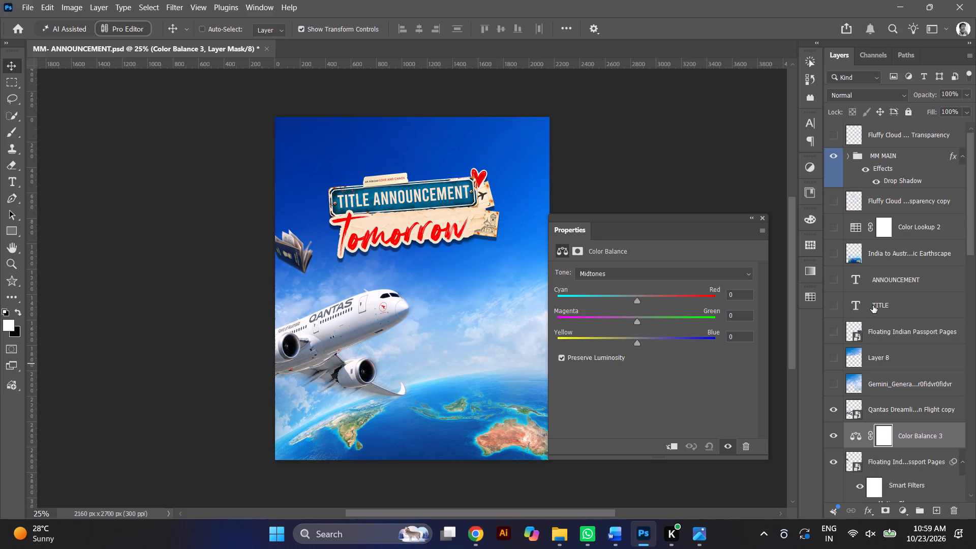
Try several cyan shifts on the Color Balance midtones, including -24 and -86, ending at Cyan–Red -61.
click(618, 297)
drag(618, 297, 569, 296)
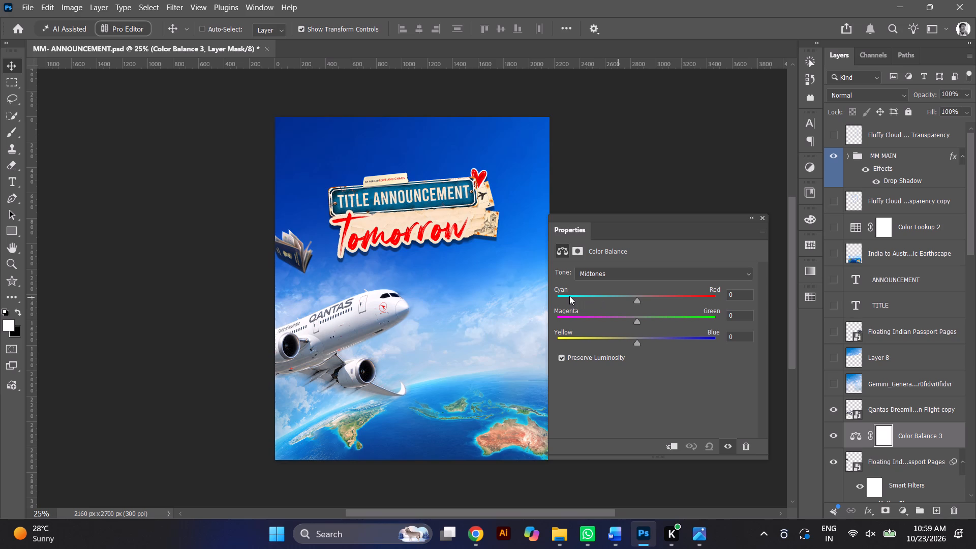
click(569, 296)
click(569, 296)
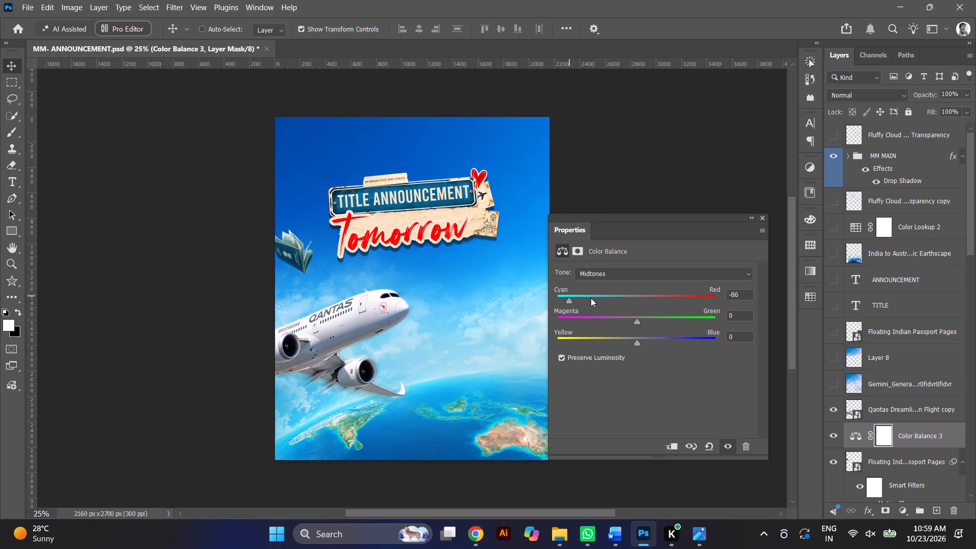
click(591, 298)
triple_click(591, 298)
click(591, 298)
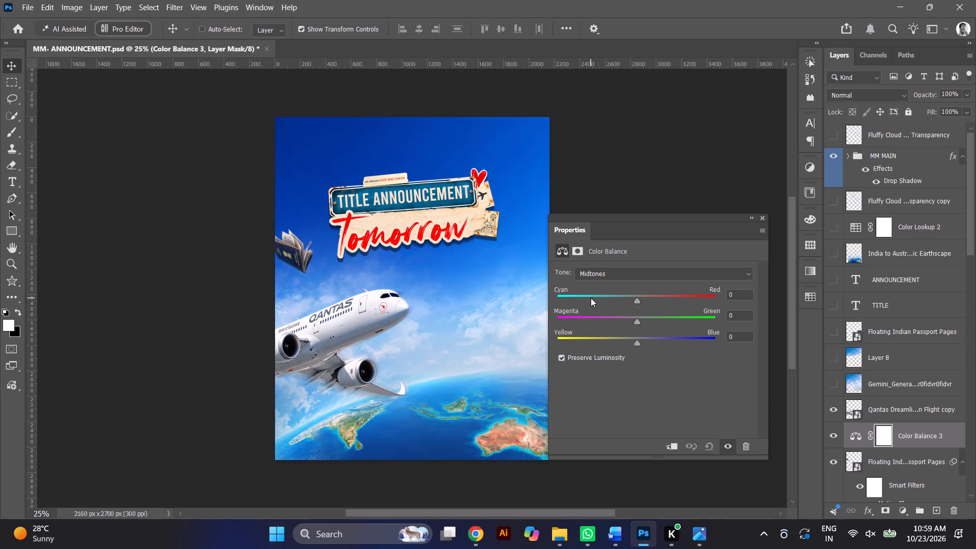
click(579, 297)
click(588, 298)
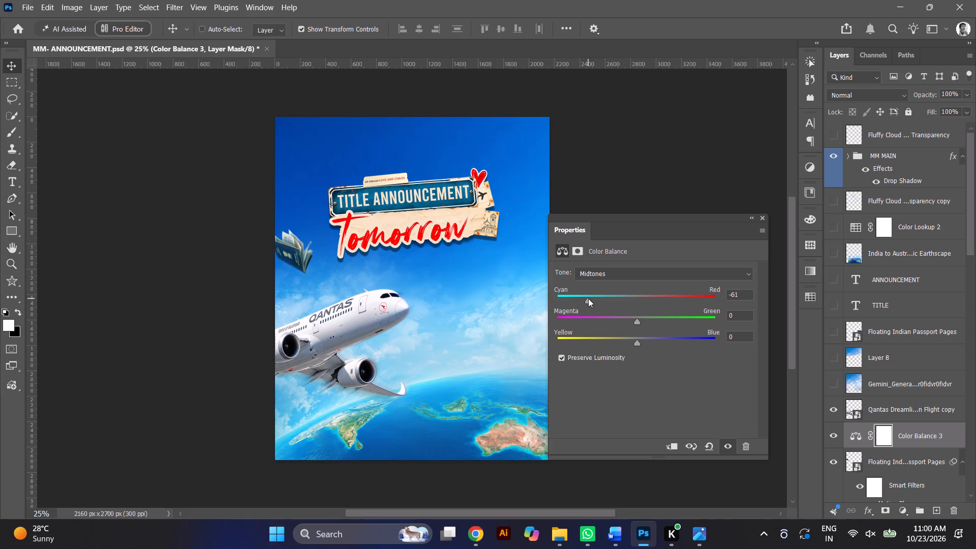
Clip the Color Balance adjustment to the Floating Indian Passport Pages layer beneath it.
click(666, 445)
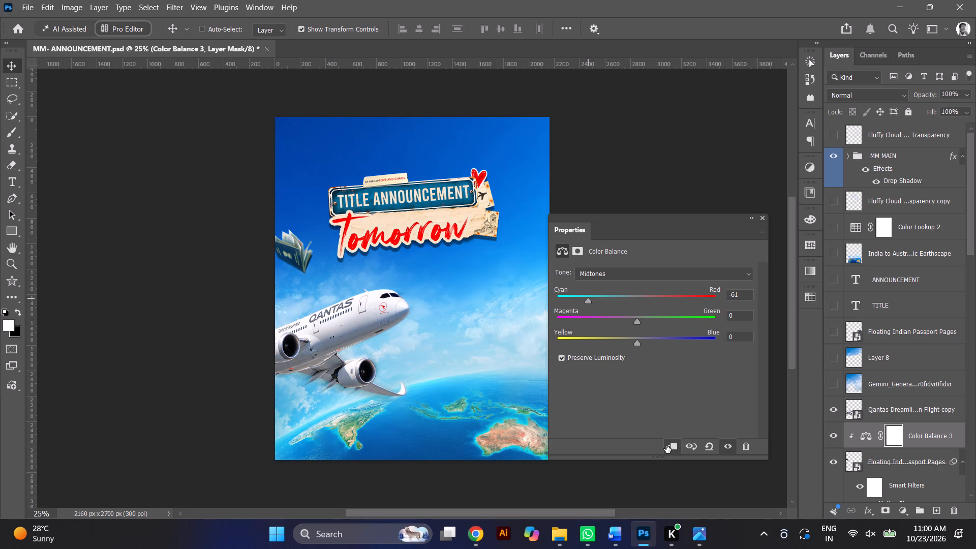
Set the passport's Color Balance midtones to -20 on Cyan–Red, trying weaker and stronger shifts first.
click(606, 298)
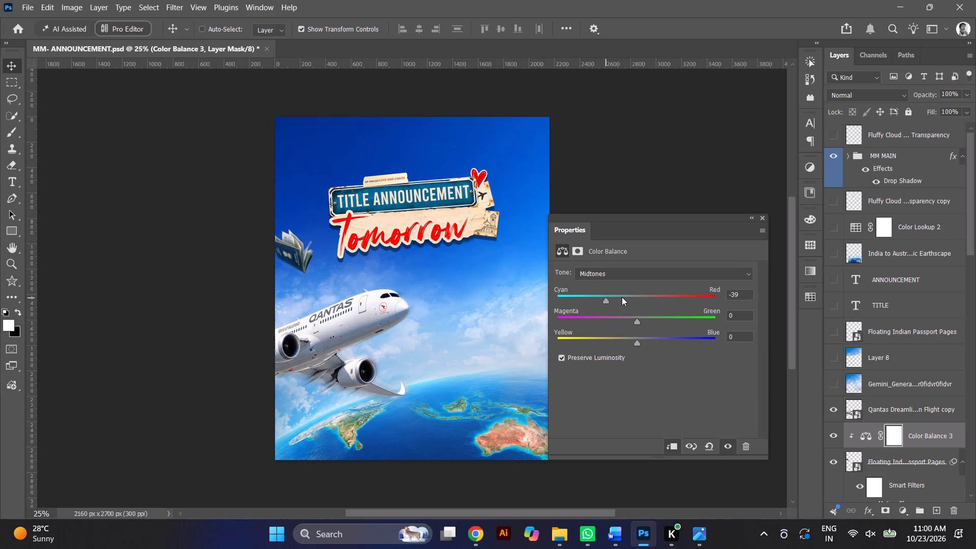
click(622, 297)
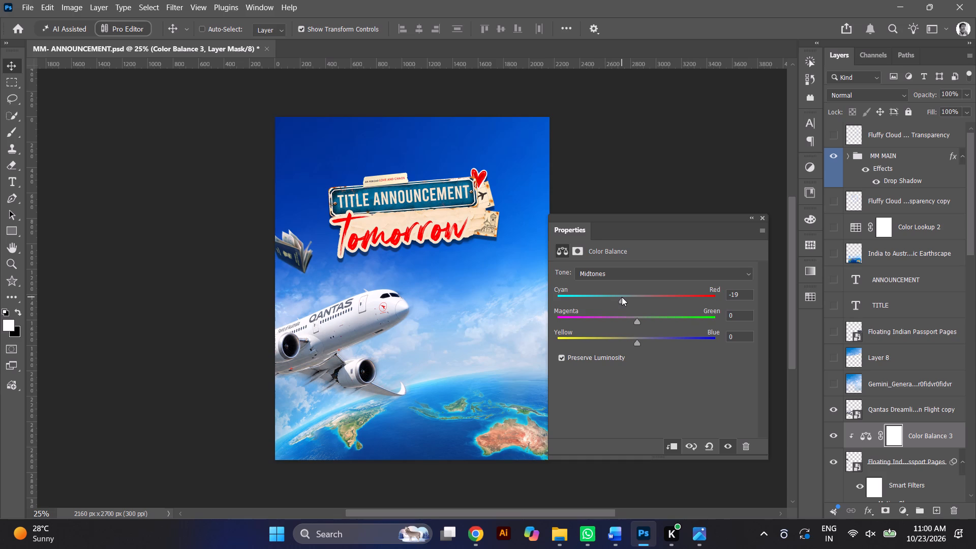
click(622, 297)
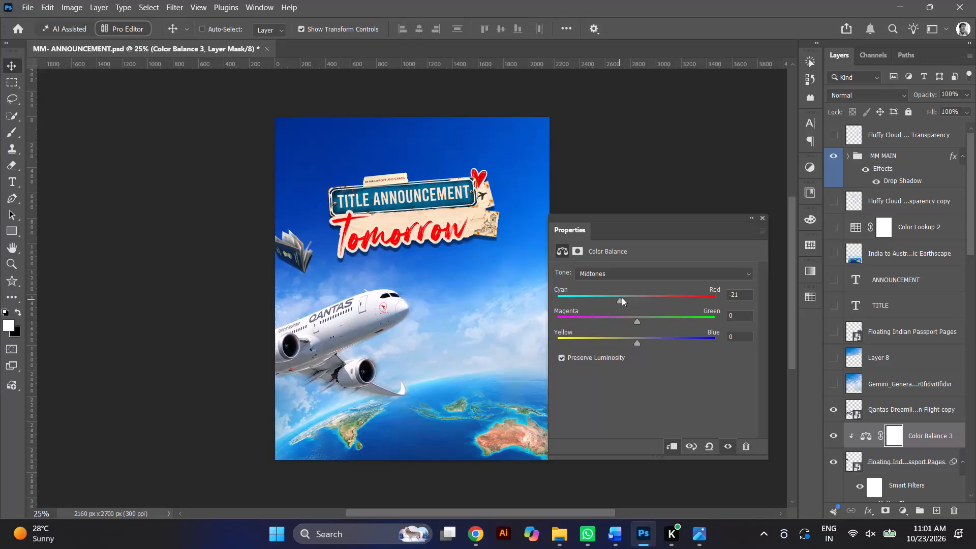
click(624, 297)
drag(624, 297, 639, 298)
drag(639, 298, 607, 289)
drag(607, 289, 590, 298)
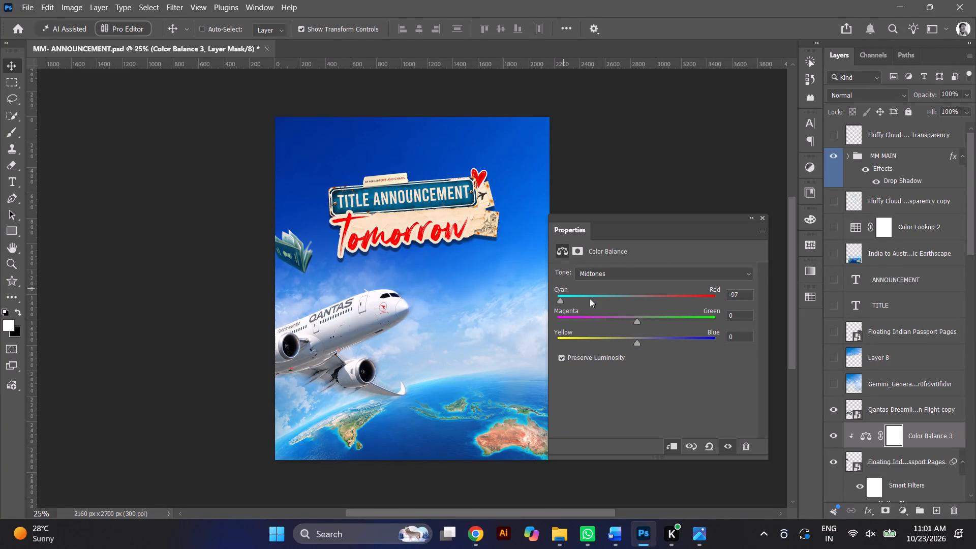
drag(590, 298, 607, 300)
drag(607, 300, 609, 300)
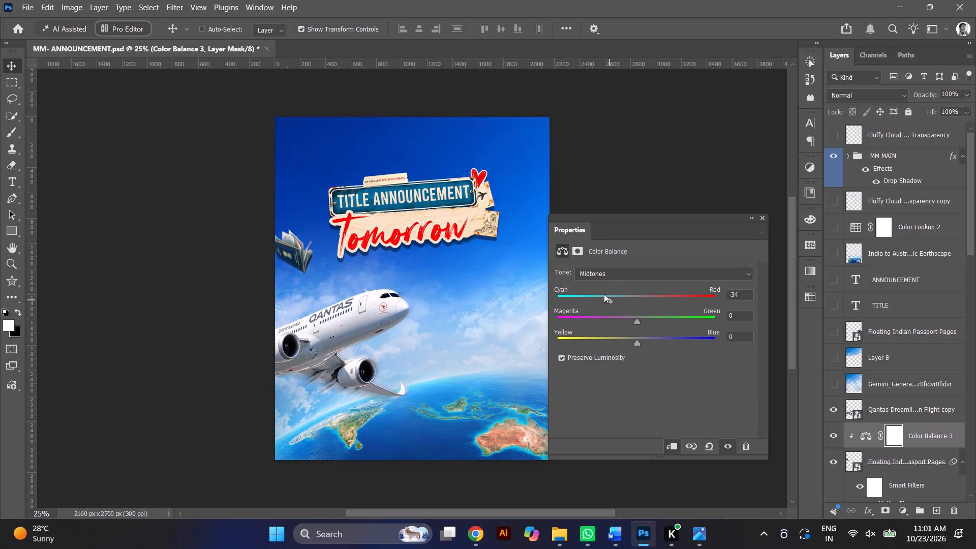
click(604, 294)
click(616, 298)
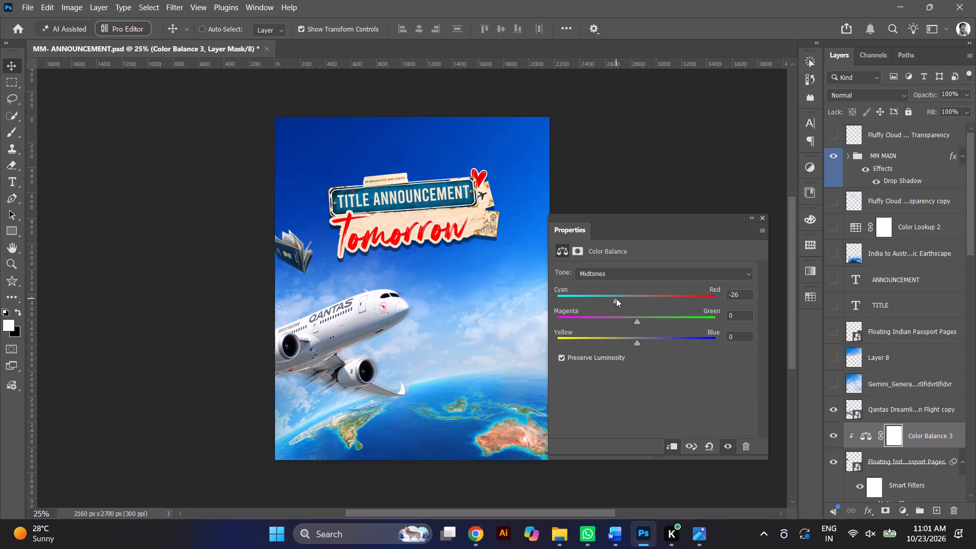
triple_click(616, 298)
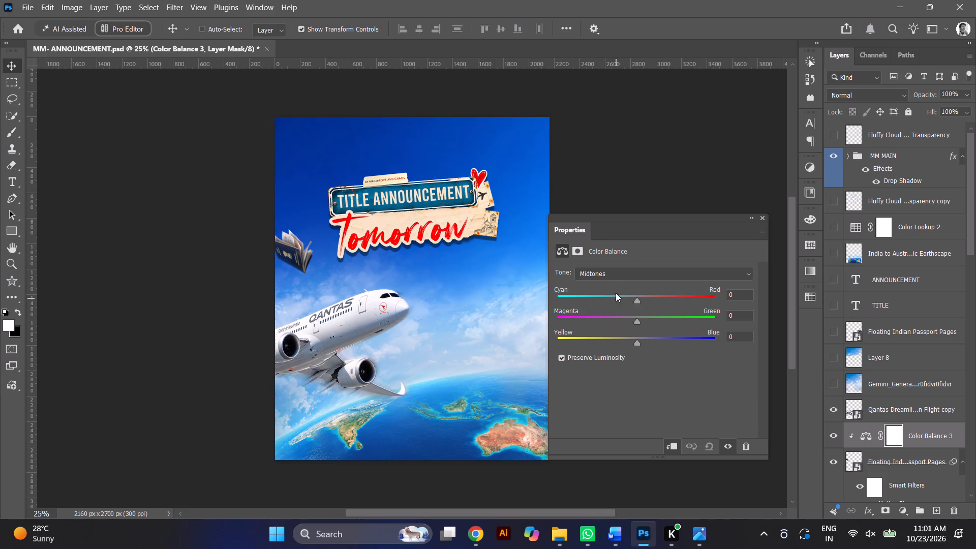
click(621, 298)
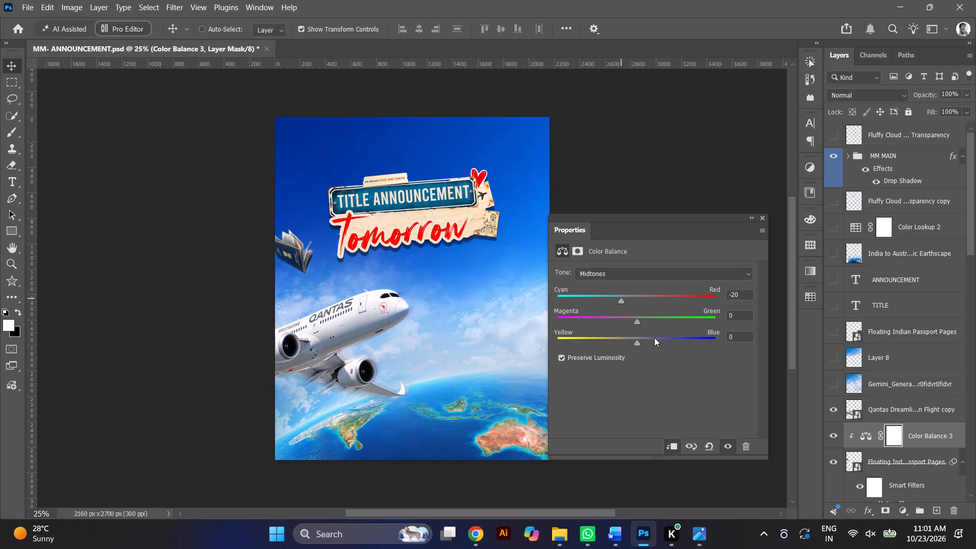
Set the passport's Color Balance midtones to +33 on Yellow–Blue.
click(658, 342)
drag(658, 342, 674, 346)
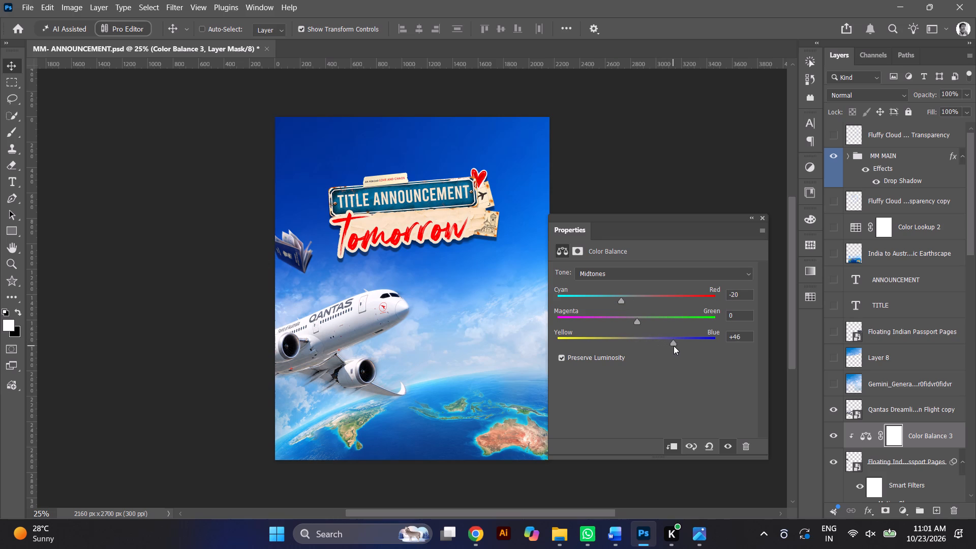
drag(674, 346, 671, 345)
click(663, 340)
click(654, 339)
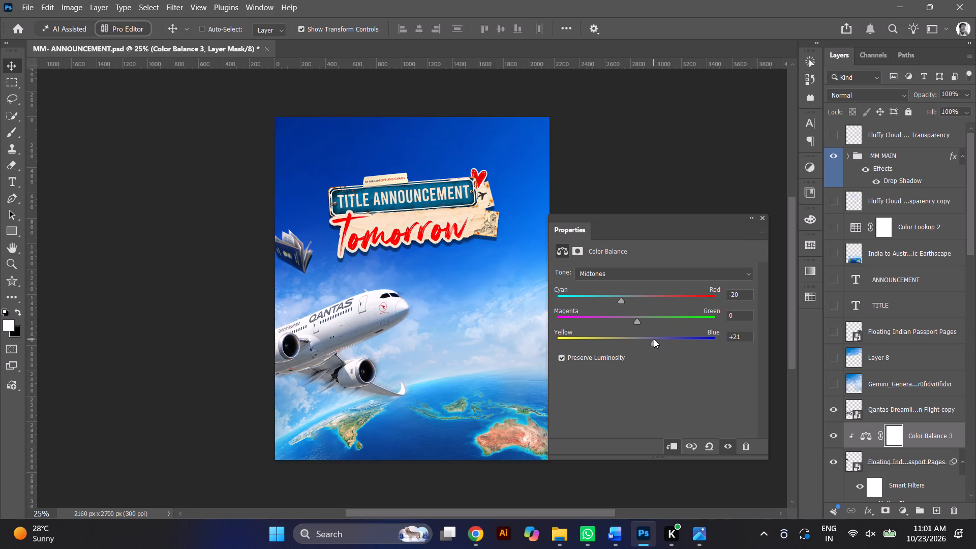
click(662, 339)
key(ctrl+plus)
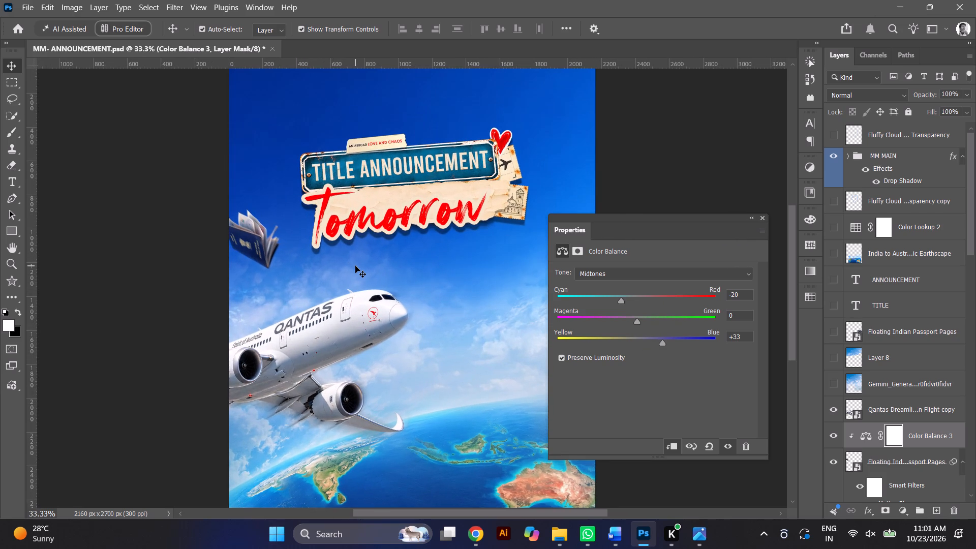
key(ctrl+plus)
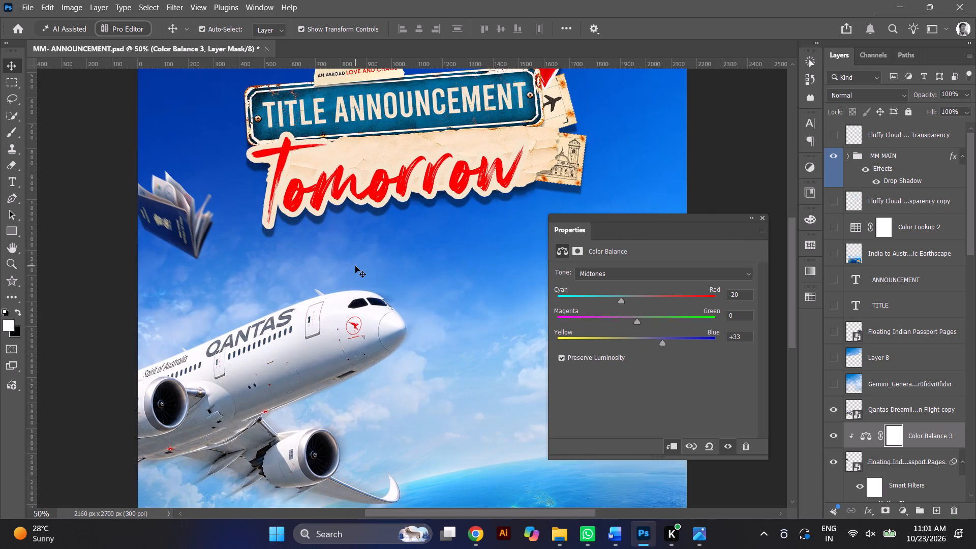
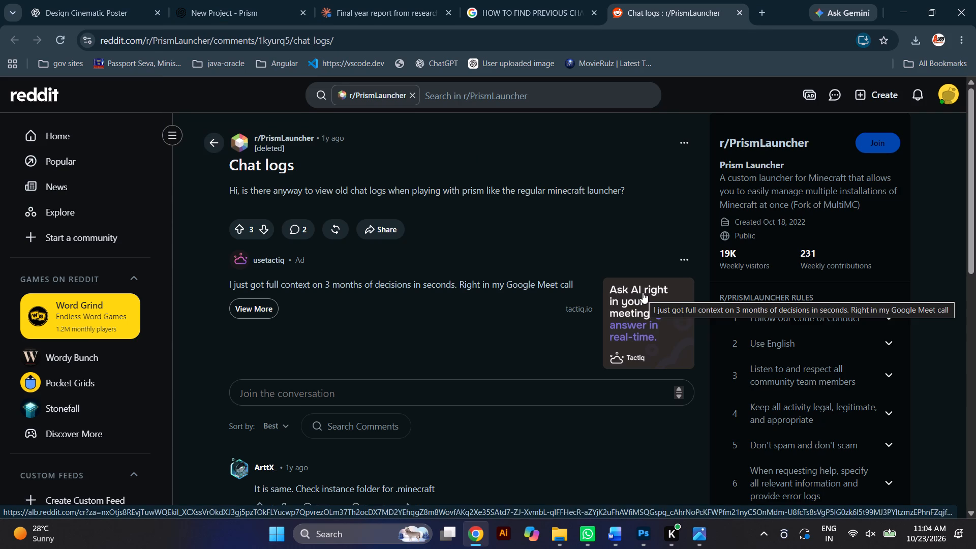
Launch PowerPoint and try to open the recent Batch5 PPT presentation from Downloads.
click(352, 539)
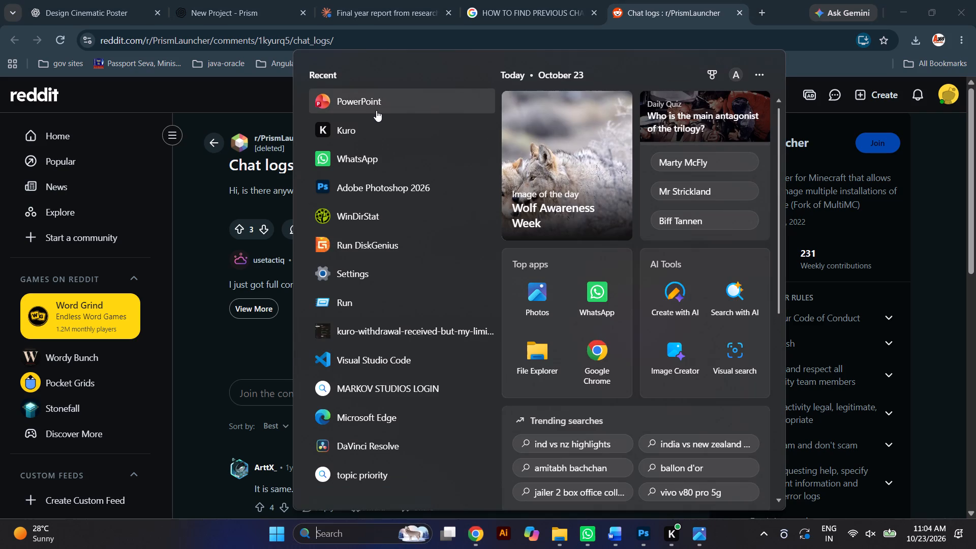
double_click(376, 110)
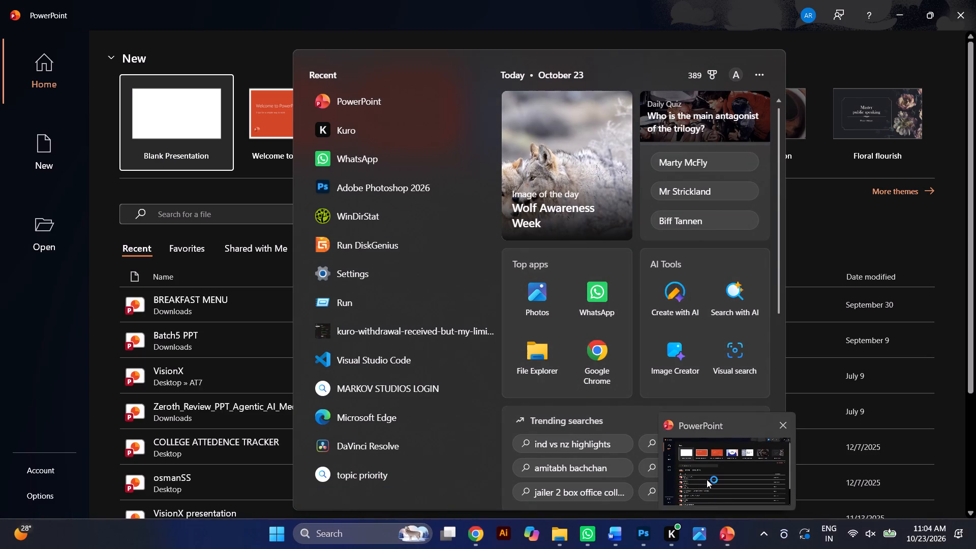
click(707, 479)
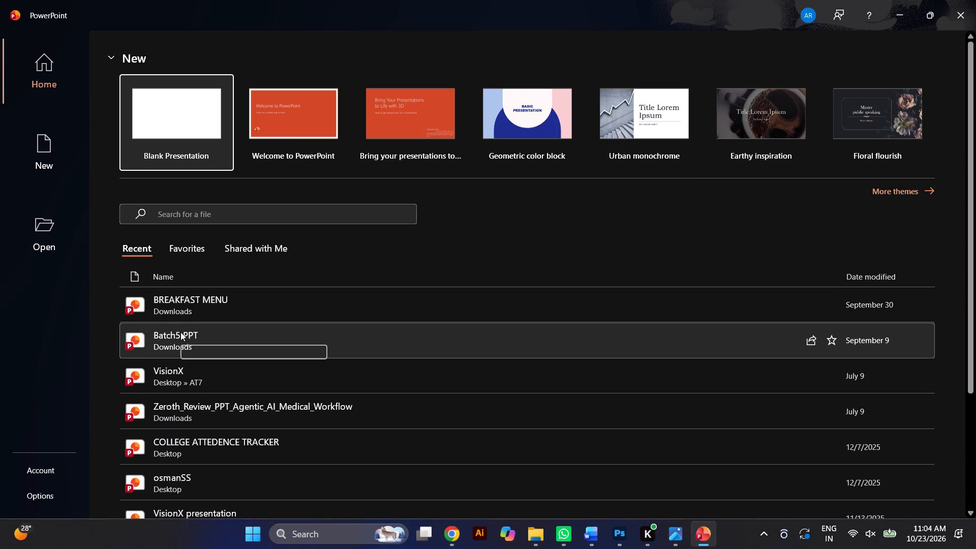
double_click(180, 332)
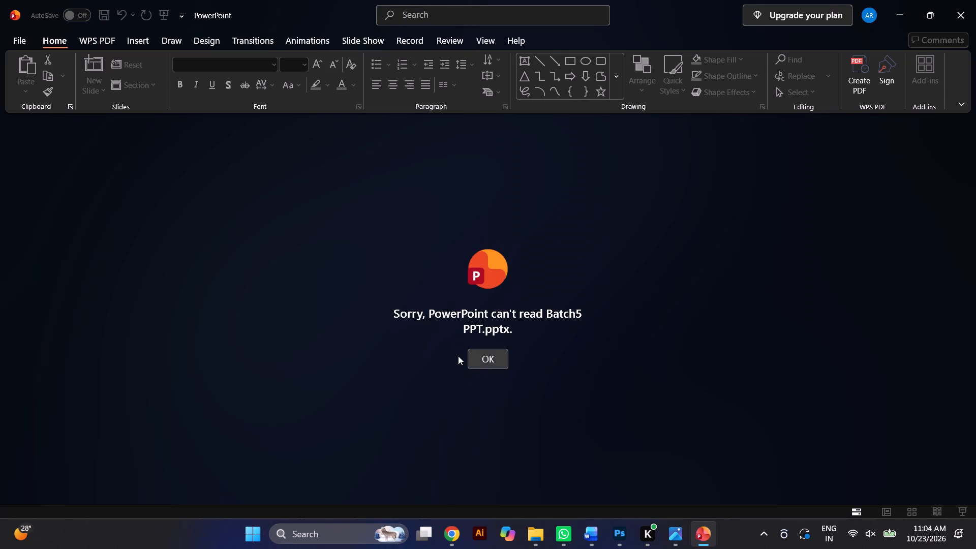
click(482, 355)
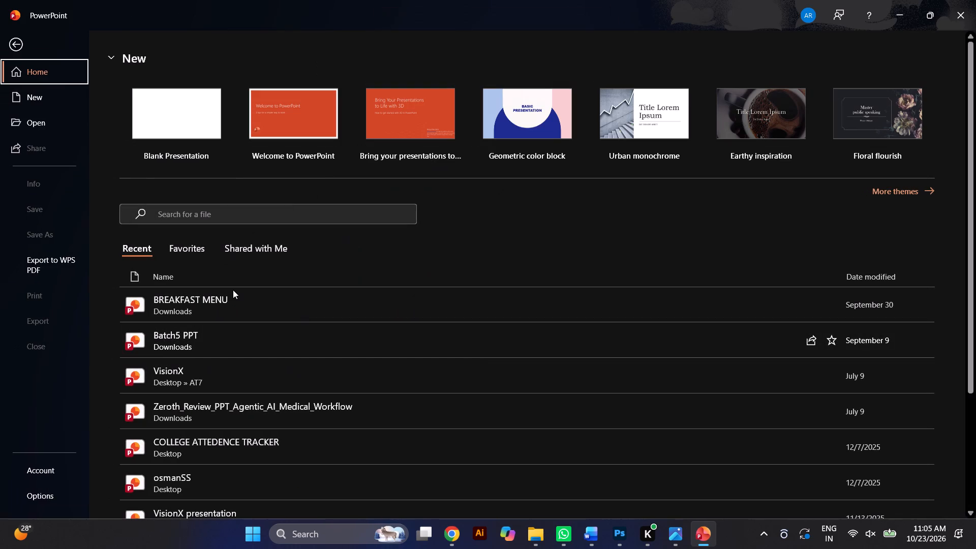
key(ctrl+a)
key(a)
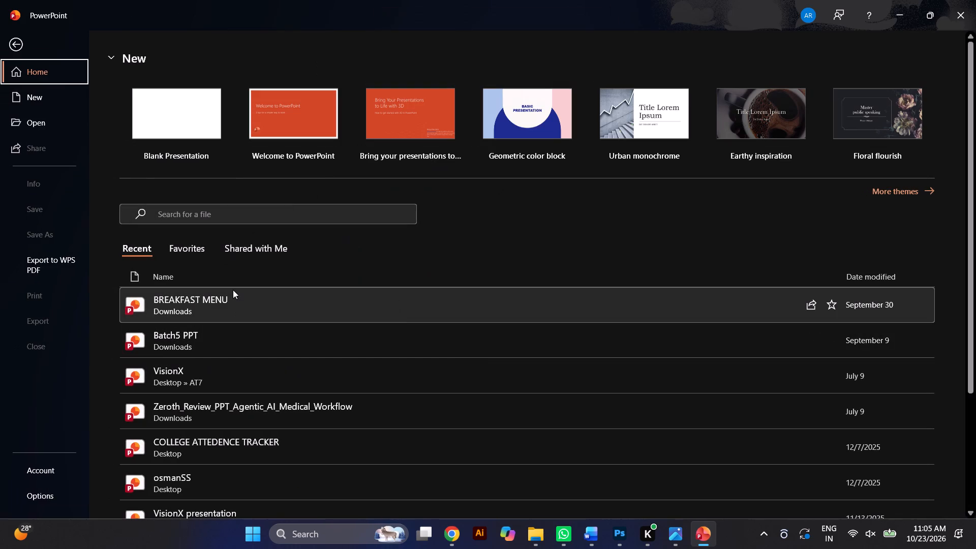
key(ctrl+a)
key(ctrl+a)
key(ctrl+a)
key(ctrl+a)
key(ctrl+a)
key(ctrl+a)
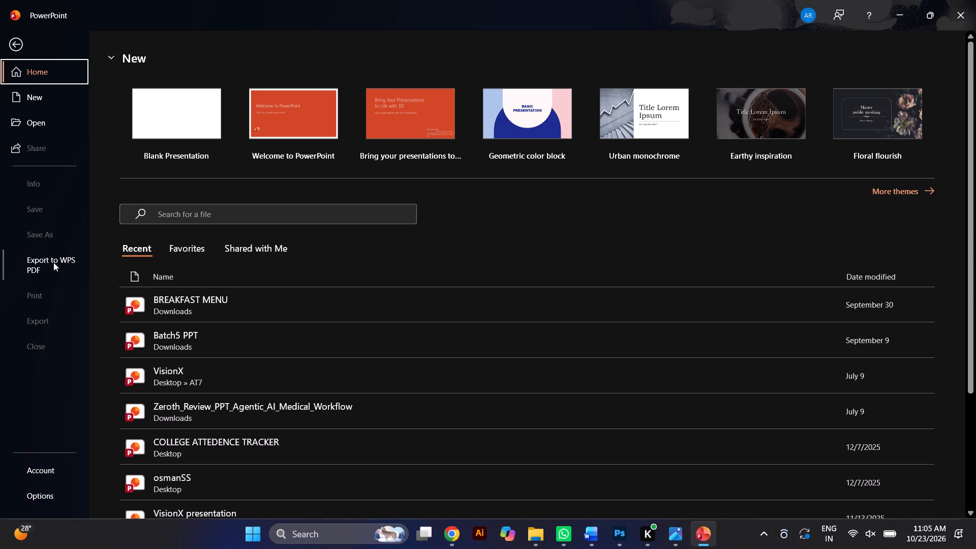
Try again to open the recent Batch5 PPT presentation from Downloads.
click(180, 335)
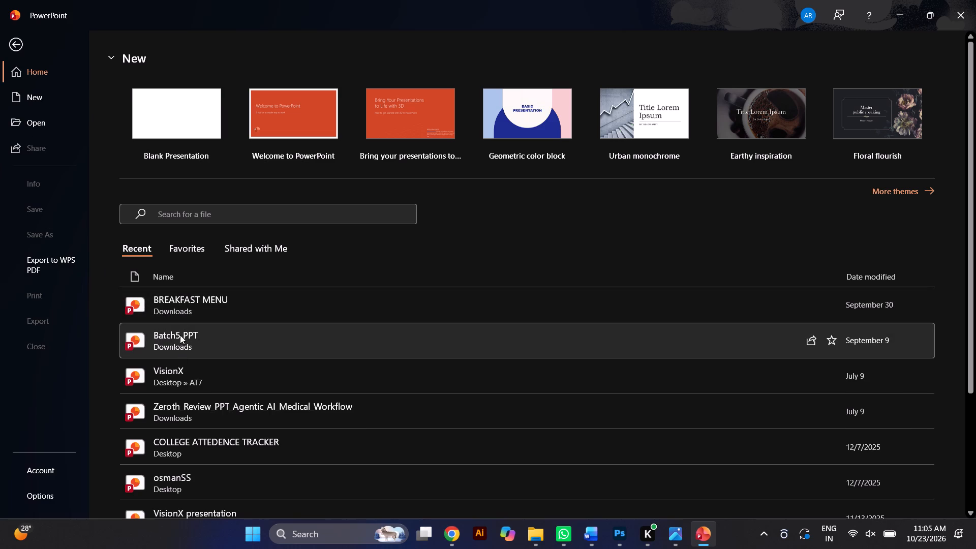